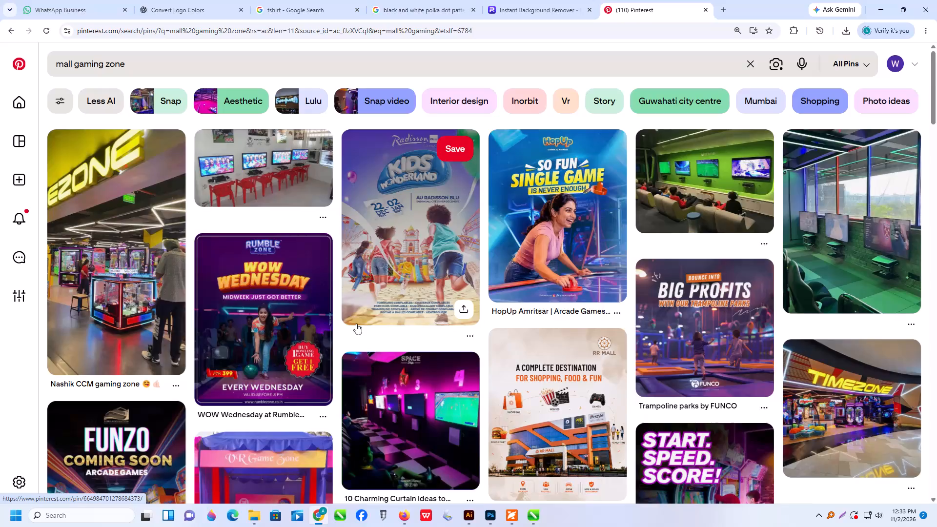
Open The Play Scape's "Start. Speed. Score!" arcade pin from the mall gaming zone results and browse its related pins.
scroll(356, 324, down, 1)
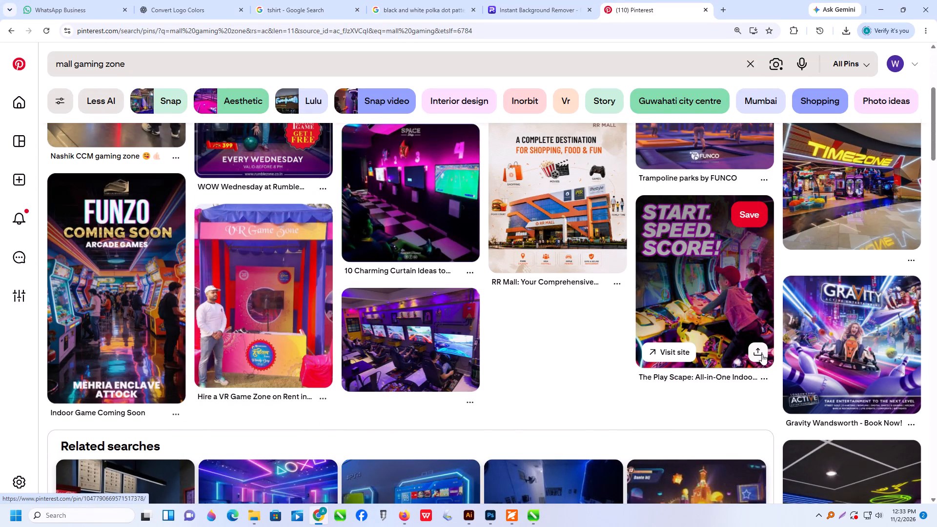
click(737, 320)
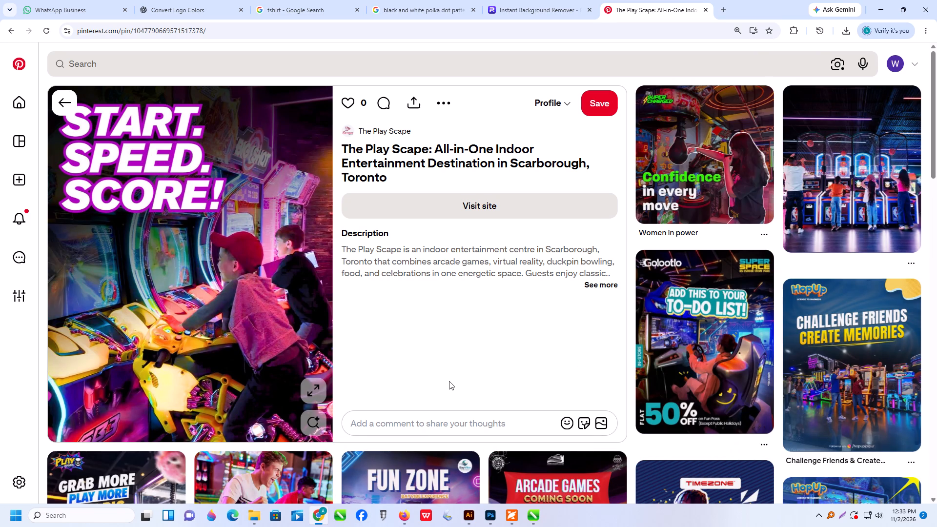
scroll(228, 363, down, 1)
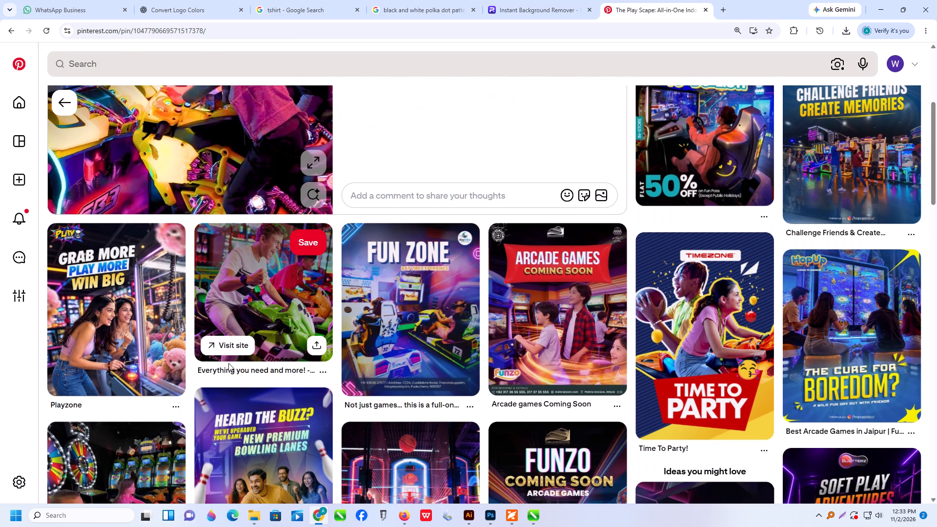
scroll(228, 363, down, 1)
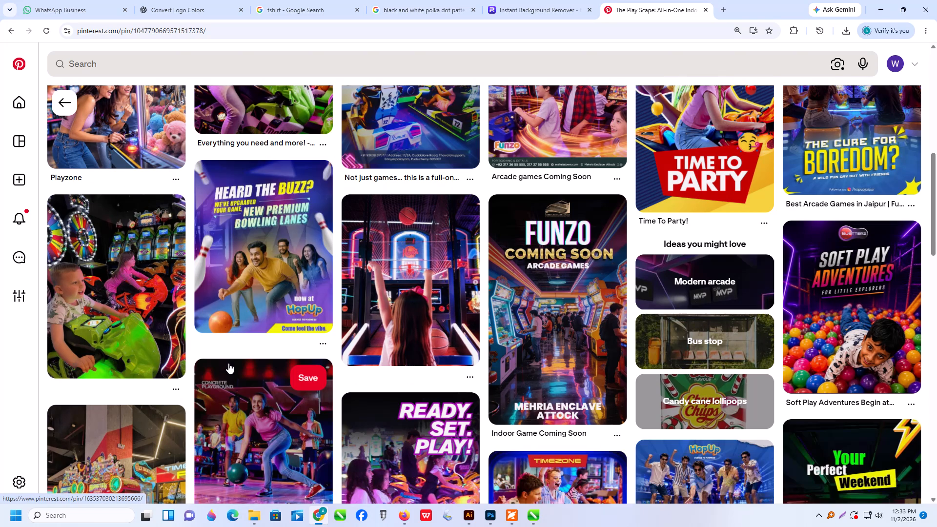
scroll(227, 365, up, 3)
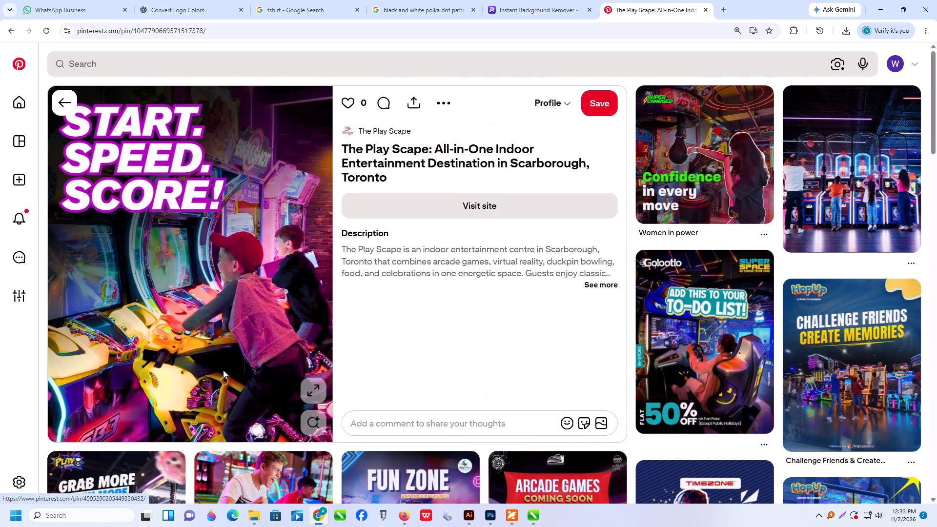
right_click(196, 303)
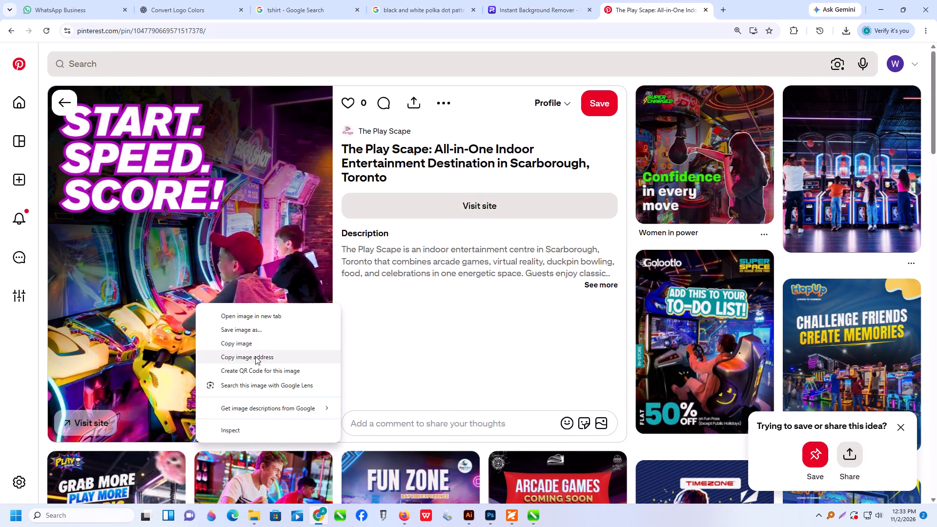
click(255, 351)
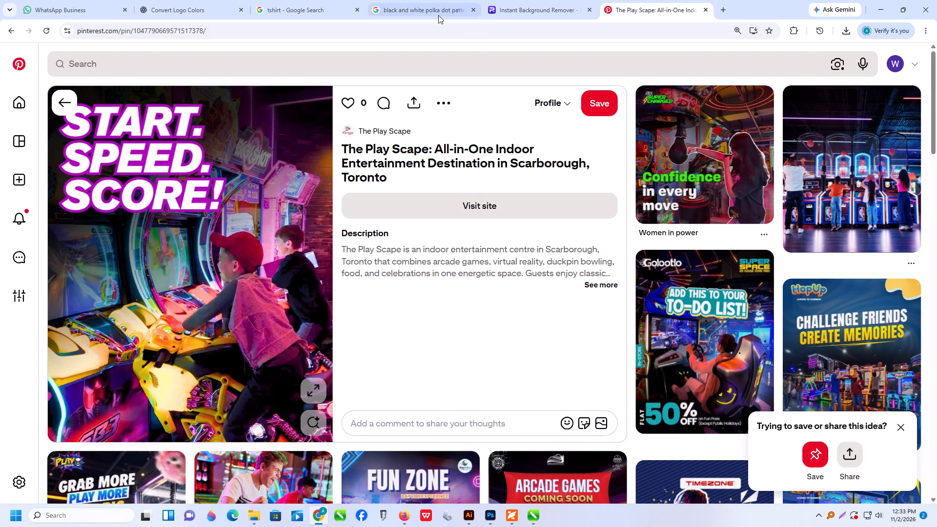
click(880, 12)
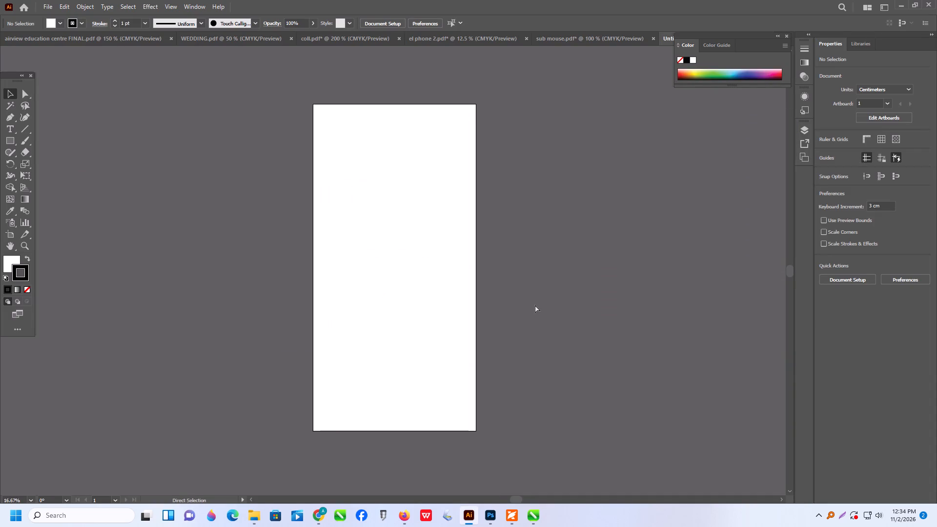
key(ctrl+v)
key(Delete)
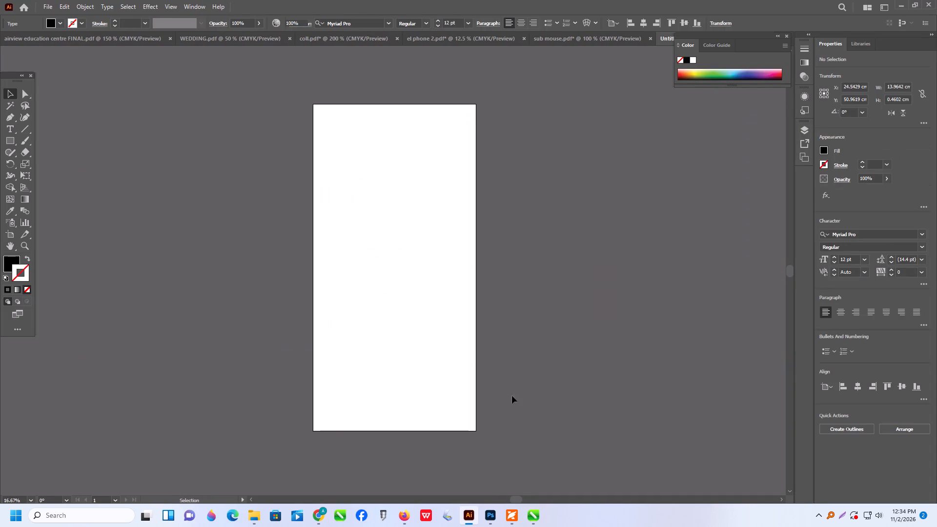
Copy the "Start. Speed. Score!" poster image from its Pinterest pin and paste it into the blank Illustrator document.
click(309, 512)
right_click(253, 213)
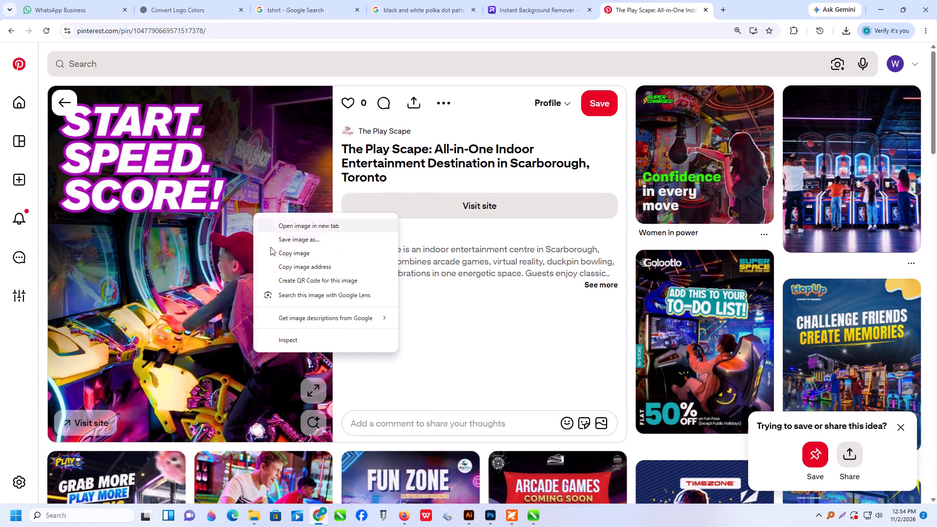
click(283, 255)
click(885, 11)
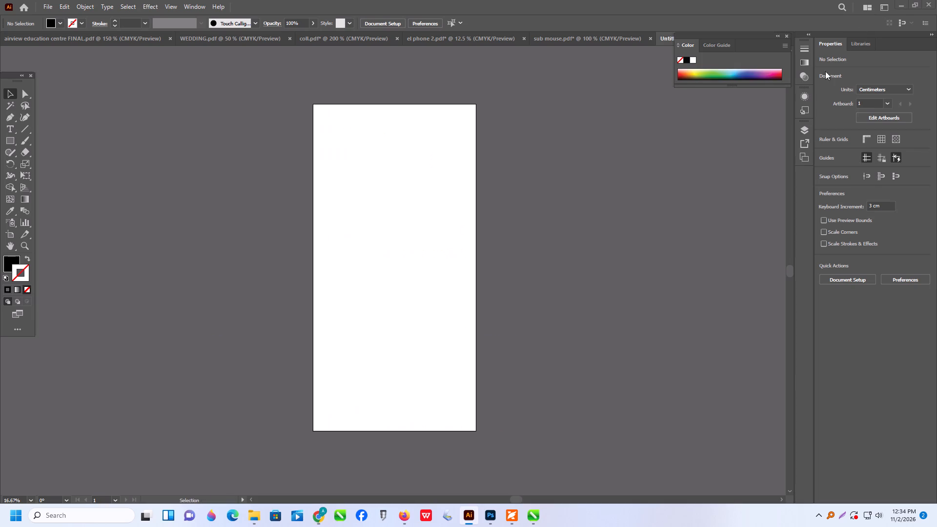
key(ctrl+v)
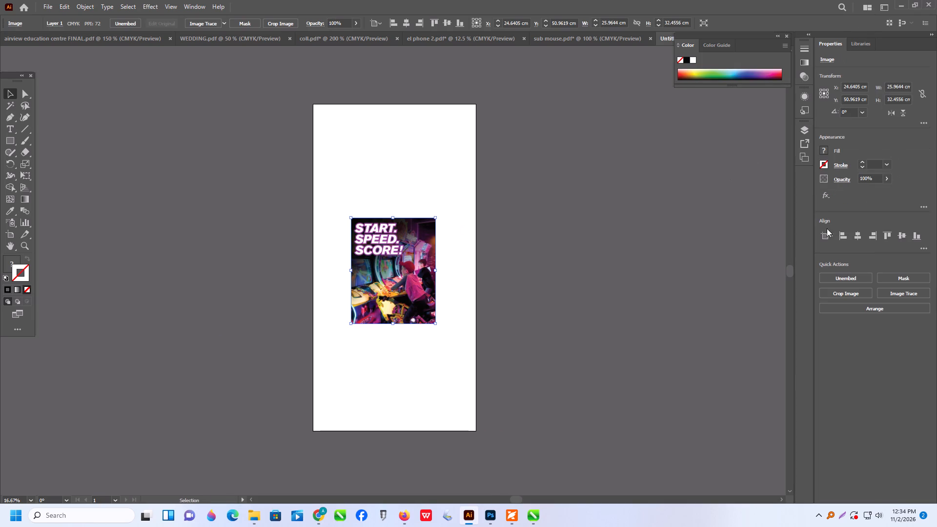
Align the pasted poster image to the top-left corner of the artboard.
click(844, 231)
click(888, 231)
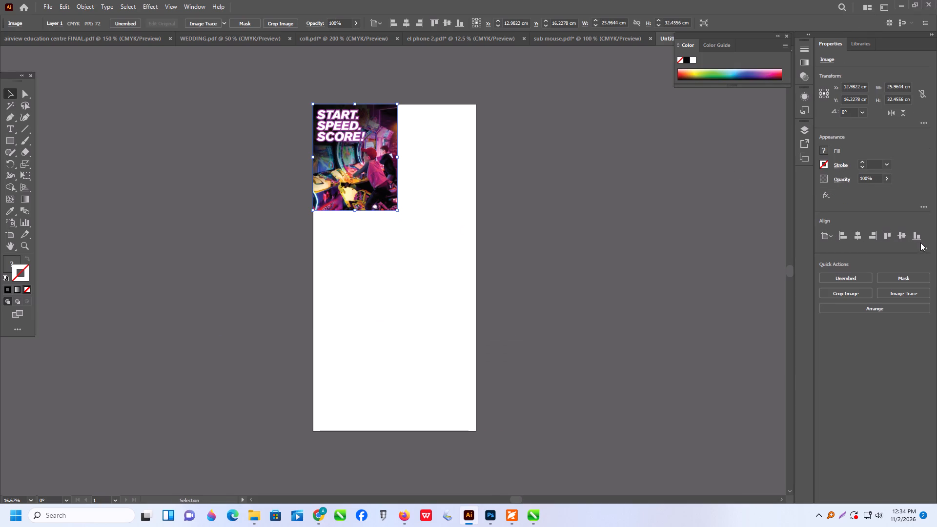
Enlarge the poster image proportionally to about 68 by 85 cm and move it partly beyond the artboard's right edge.
shift+drag(399, 211, 534, 470)
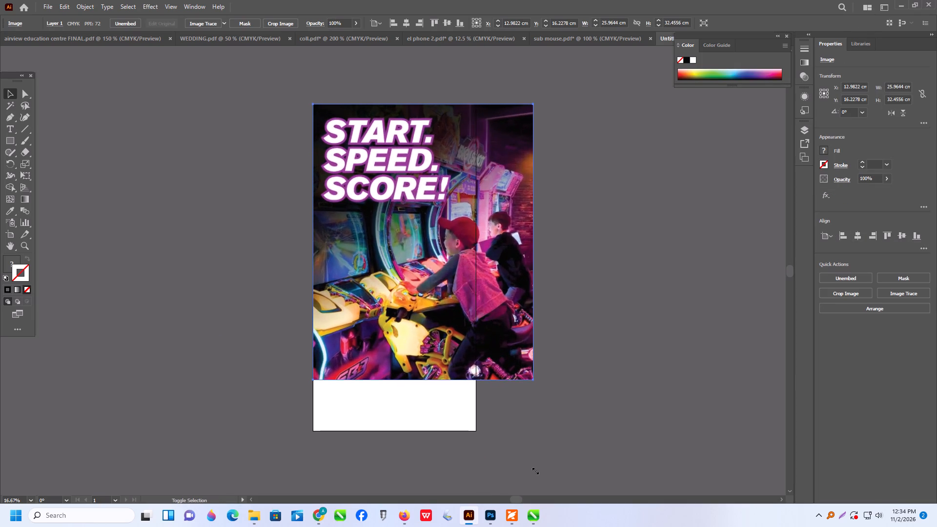
shift+drag(534, 470, 536, 461)
drag(512, 351, 482, 351)
drag(489, 336, 629, 311)
scroll(591, 338, up, 2)
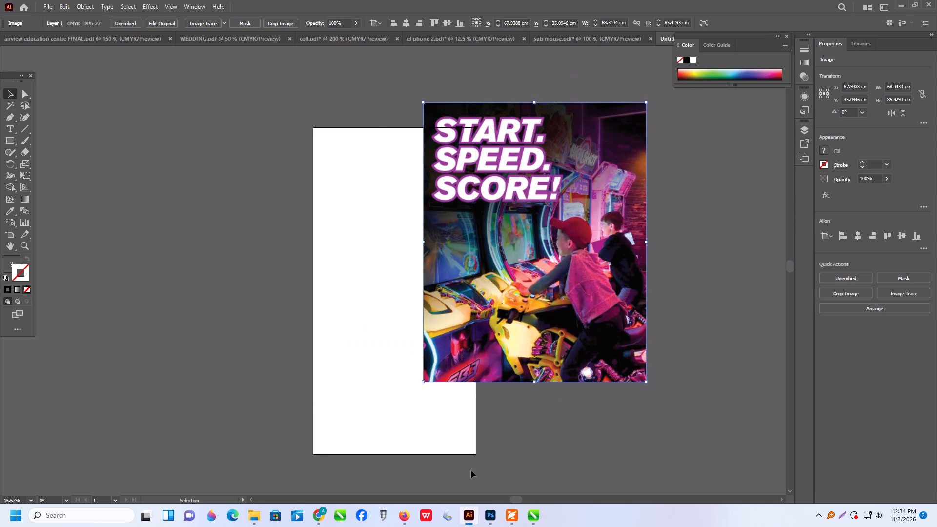
click(322, 518)
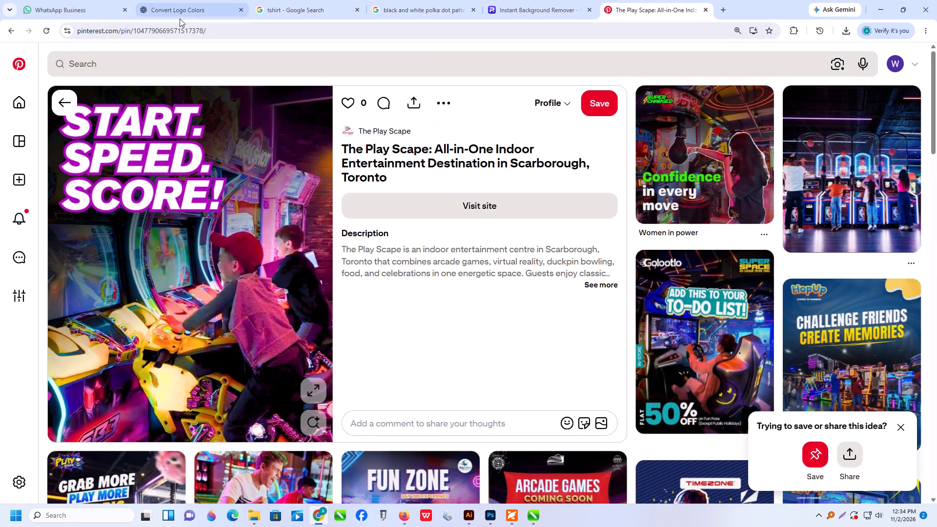
click(180, 19)
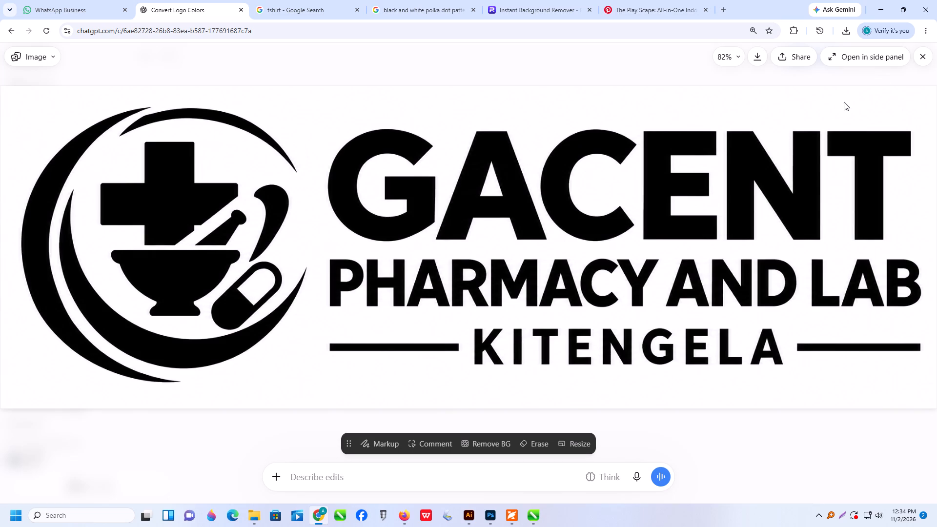
click(929, 52)
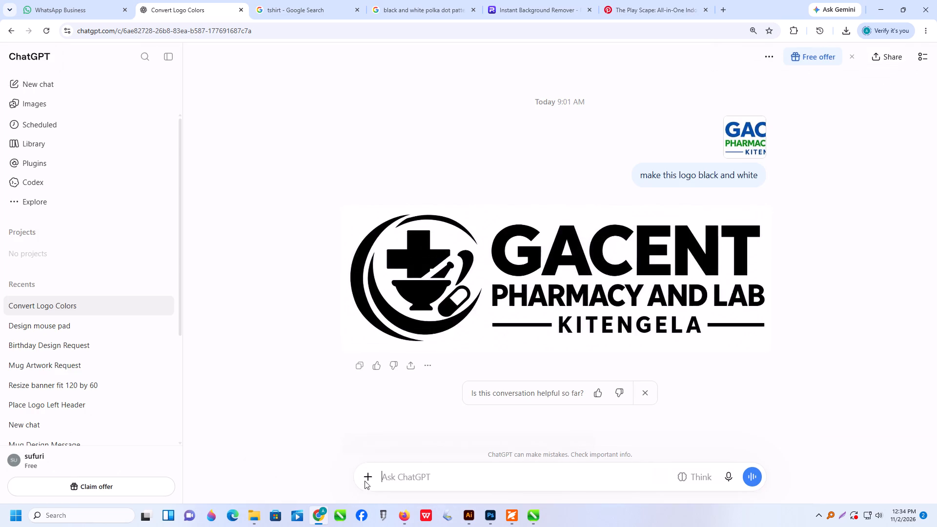
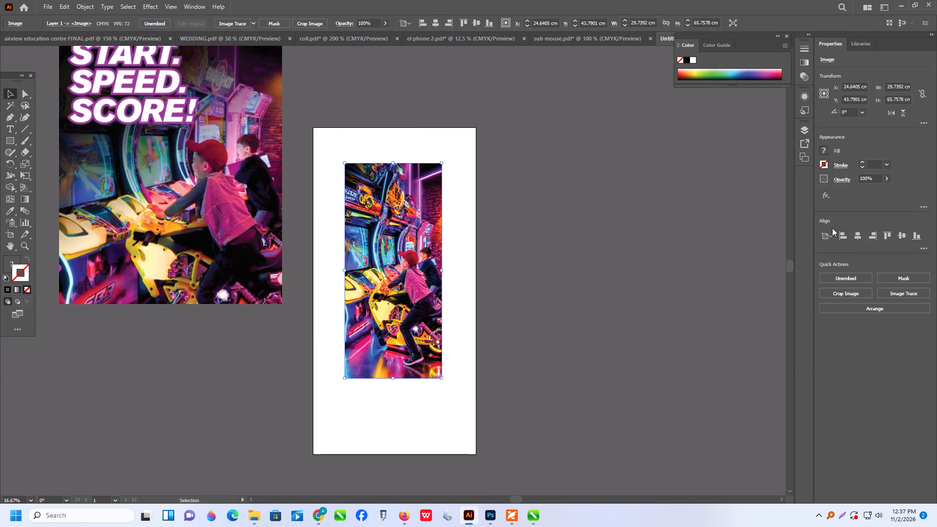
click(837, 233)
click(890, 236)
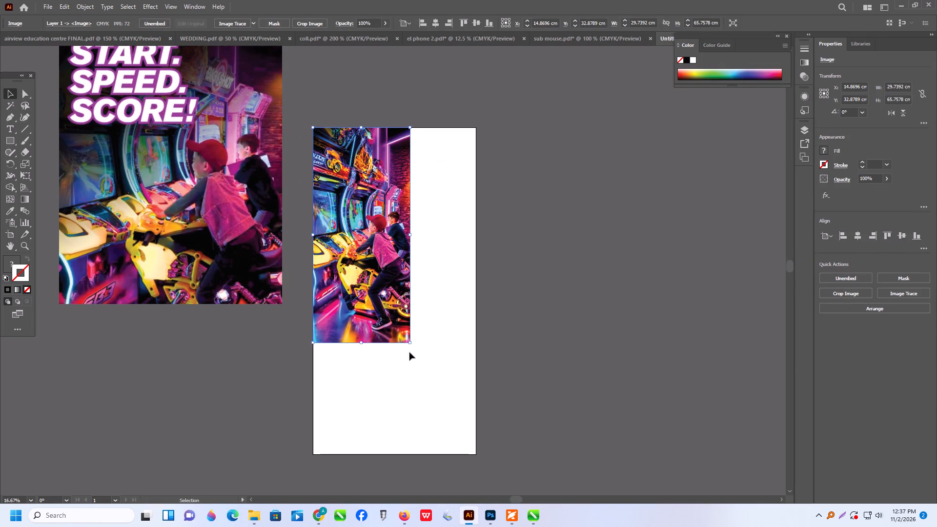
Enlarge the arcade image proportionally to the artboard's full width, about 50 by 111 cm.
shift+drag(411, 343, 479, 478)
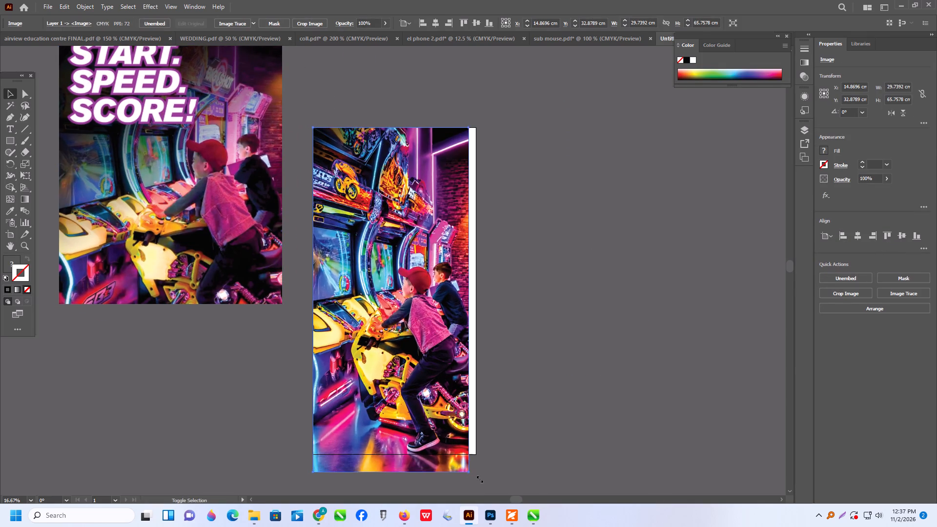
shift+drag(479, 478, 488, 490)
scroll(455, 365, down, 3)
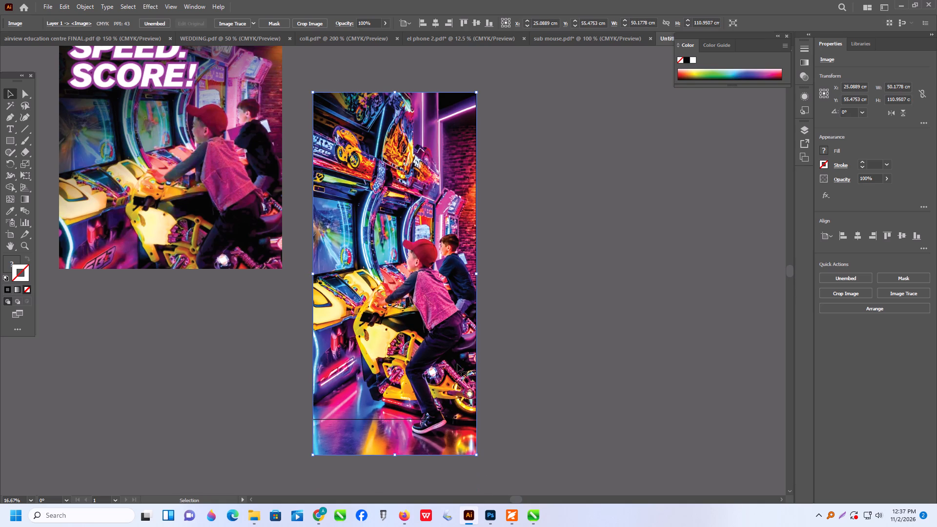
click(554, 228)
Add a three-line text object reading "start", "speed", "score" in the empty area above the artboard.
scroll(417, 284, up, 2)
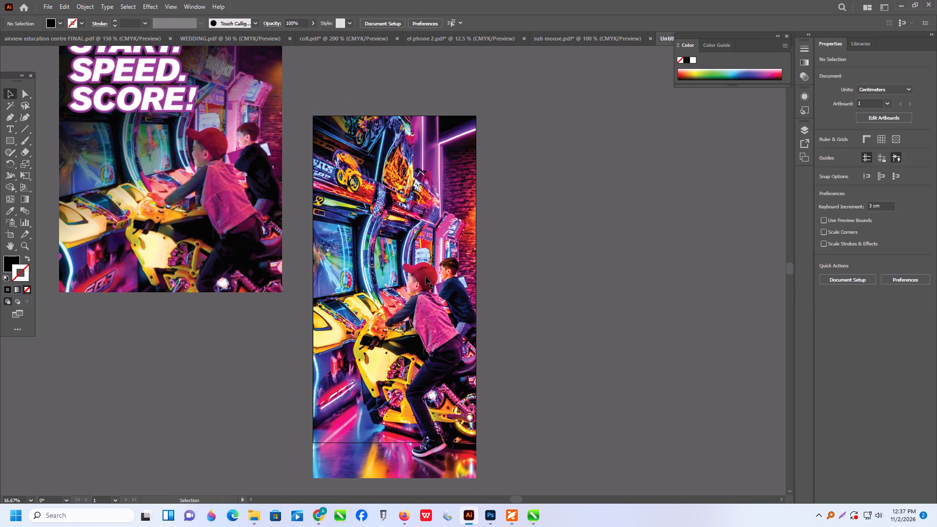
scroll(426, 277, up, 7)
click(12, 125)
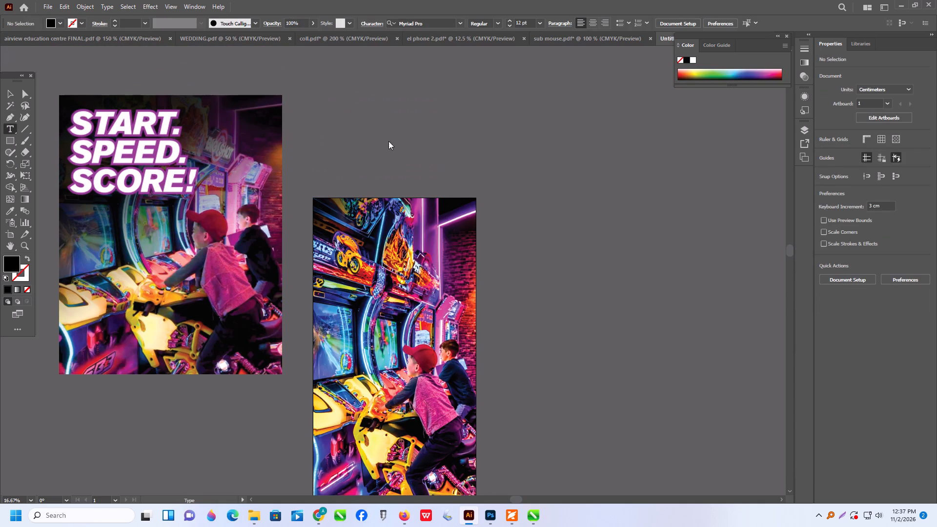
click(406, 138)
text(sta)
text(rt)
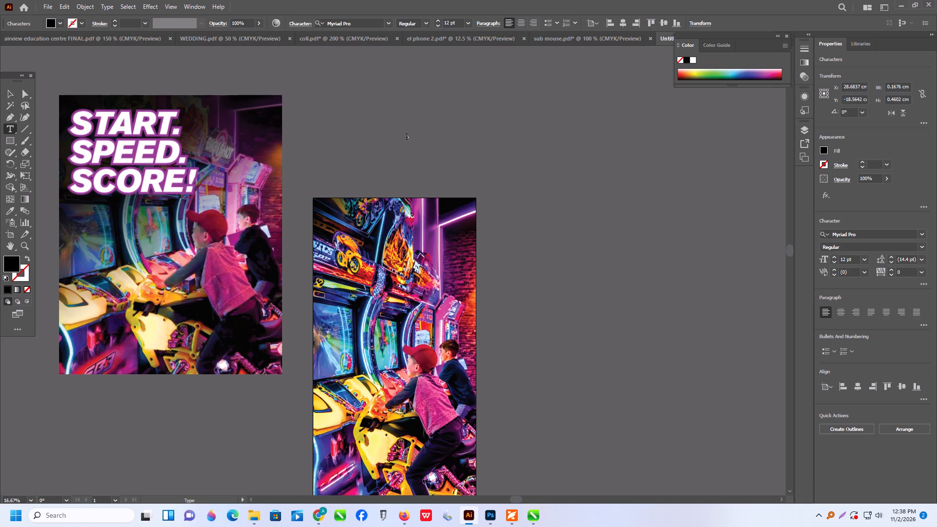
key(Return)
text(speed)
key(Return)
text(score)
click(9, 95)
Enlarge the three-line text to about 24 by 33 cm (270 pt) and position it above the artboard.
shift+drag(413, 144, 656, 311)
scroll(472, 162, up, 3)
drag(458, 227, 453, 138)
Change the case of the start, speed, score text to uppercase.
double_click(458, 98)
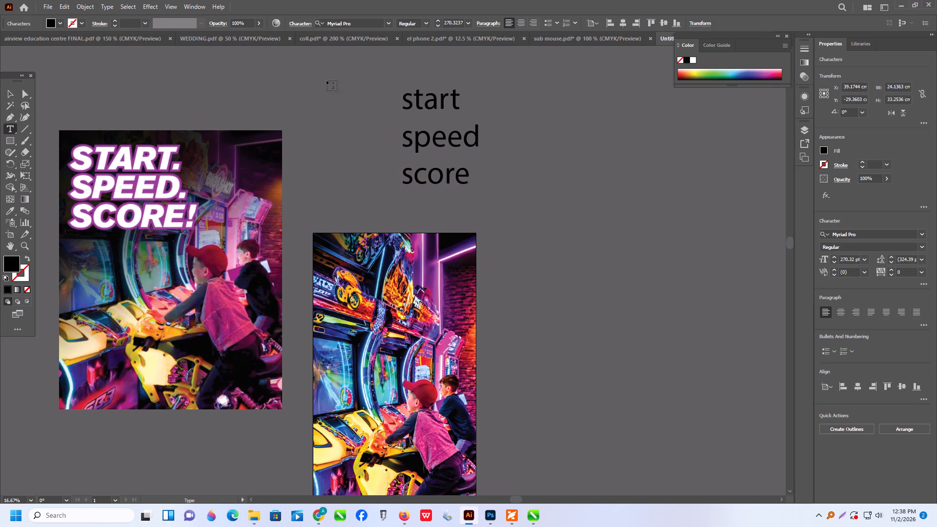
click(6, 89)
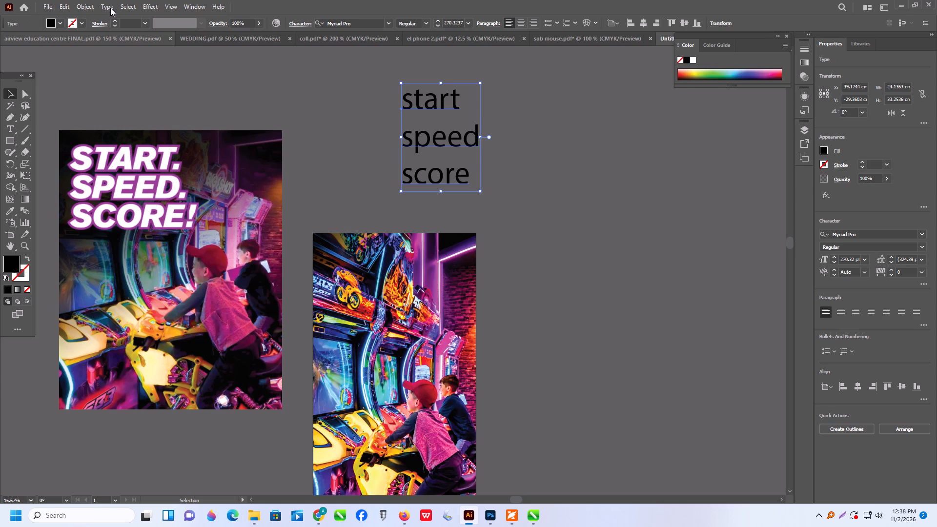
click(110, 8)
click(159, 162)
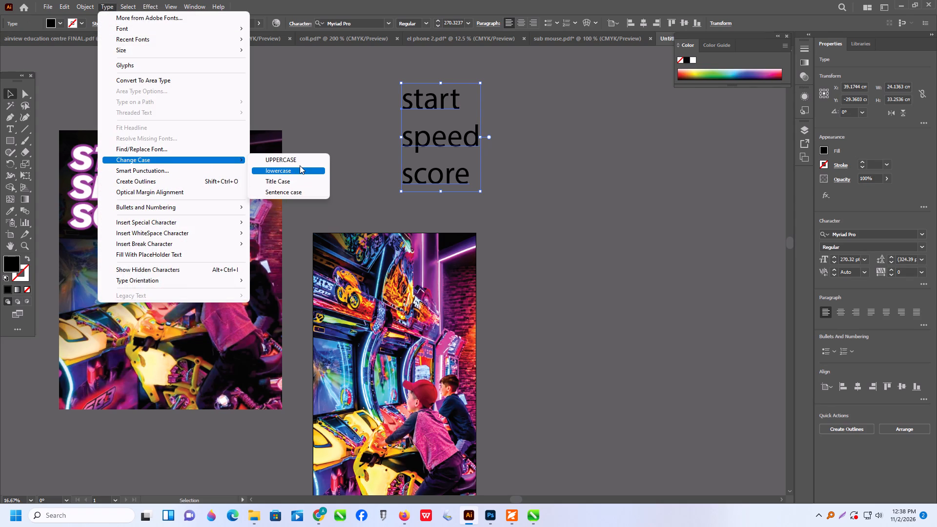
click(300, 158)
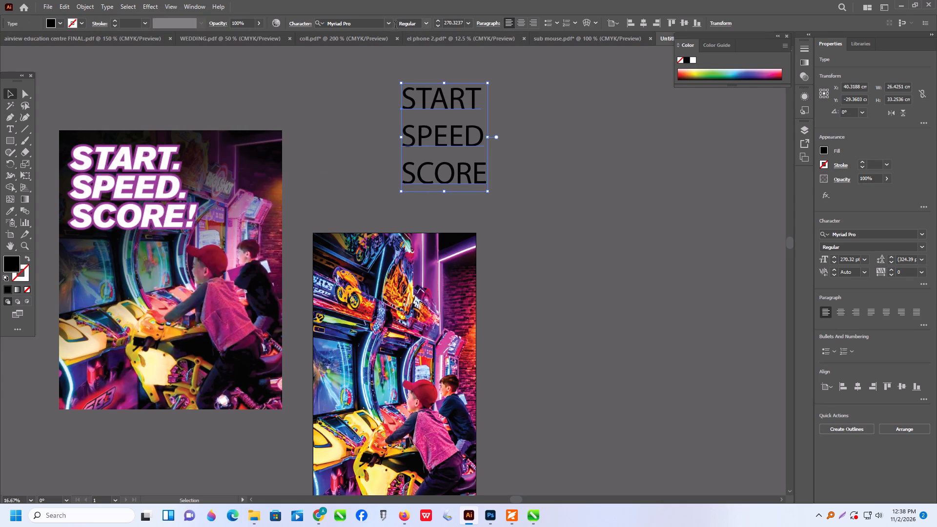
Set the heading's font to Poppins Black Italic and shift the text slightly left above the artboard.
click(392, 21)
text(popp)
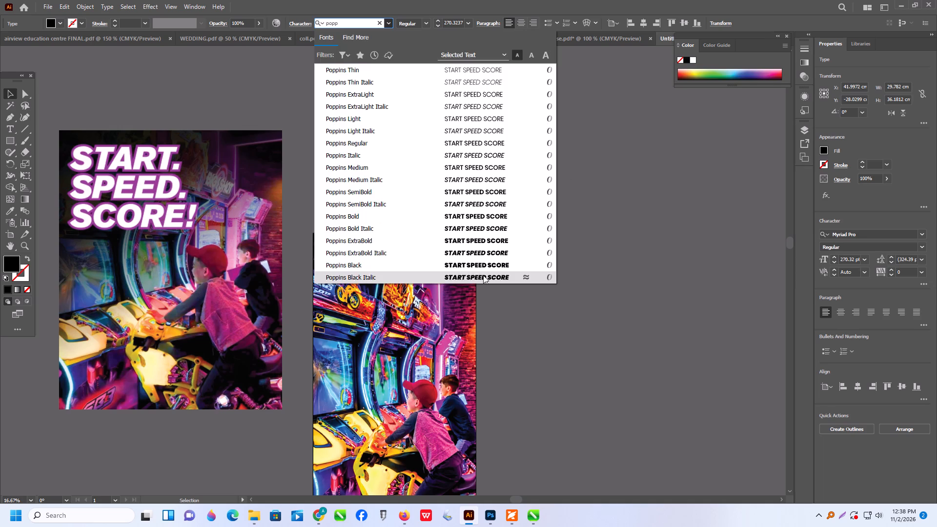
click(483, 275)
drag(482, 177, 441, 186)
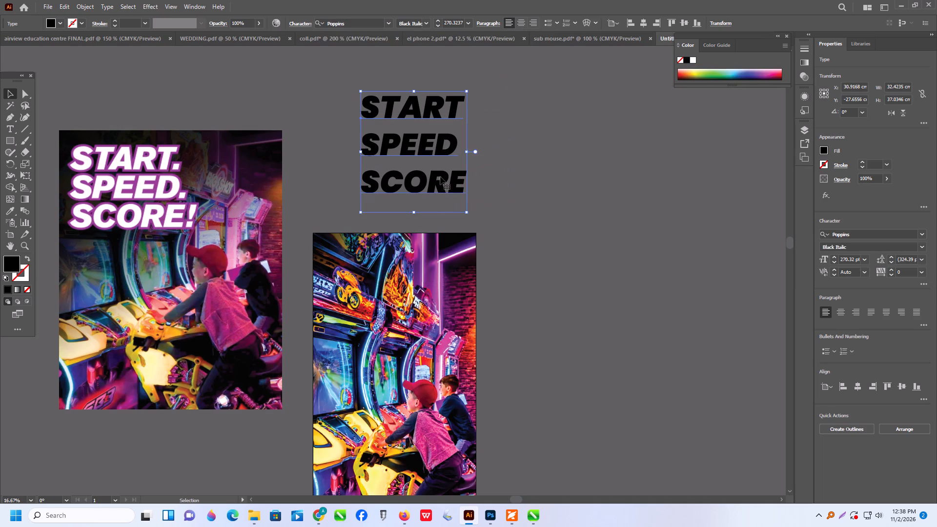
drag(440, 177, 435, 174)
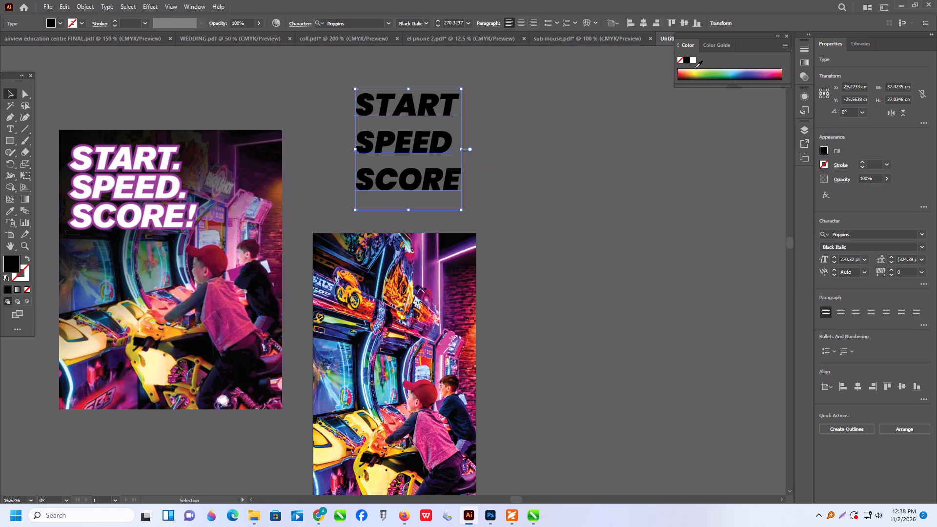
Fill the START SPEED SCORE heading with white.
click(691, 60)
click(534, 140)
Try the heading over the arcade image, scale it down to about 205.5 pt and place it back above the artboard.
drag(426, 144, 377, 309)
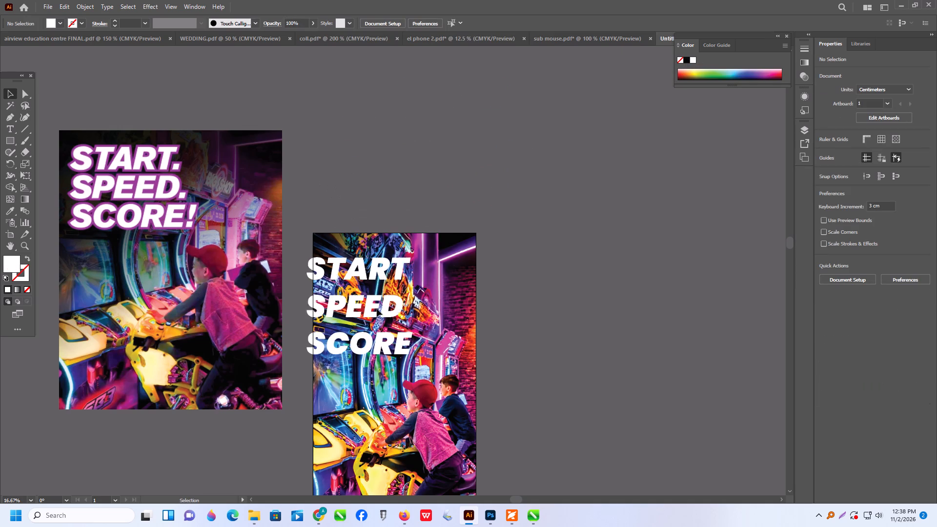
drag(377, 309, 394, 291)
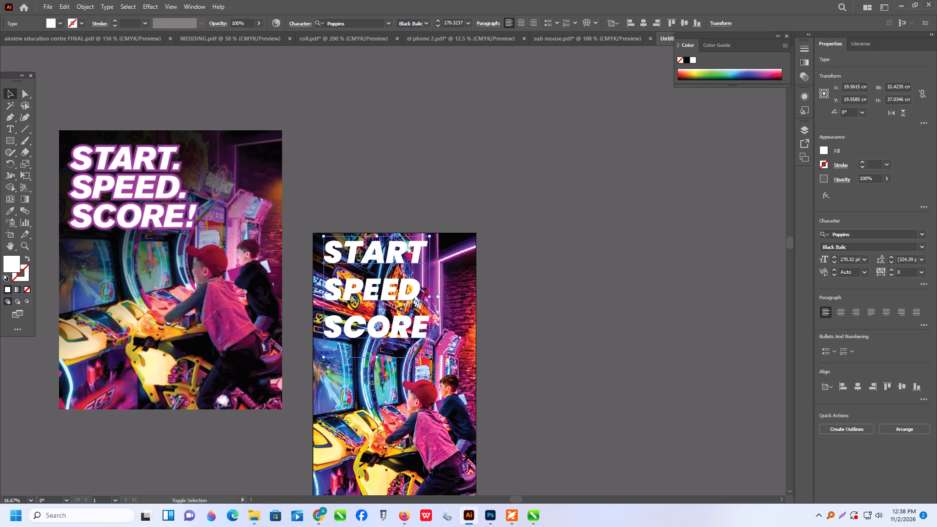
shift+drag(428, 358, 404, 334)
drag(367, 303, 367, 304)
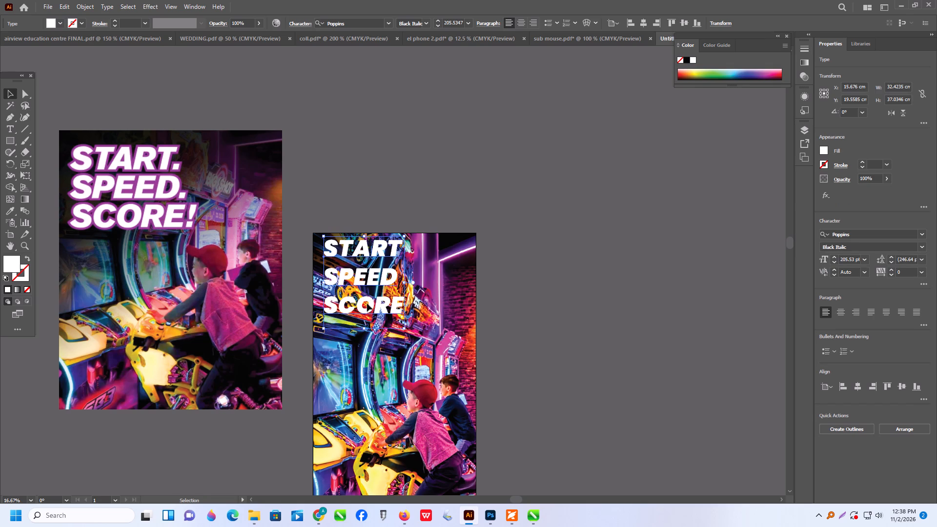
drag(367, 304, 395, 174)
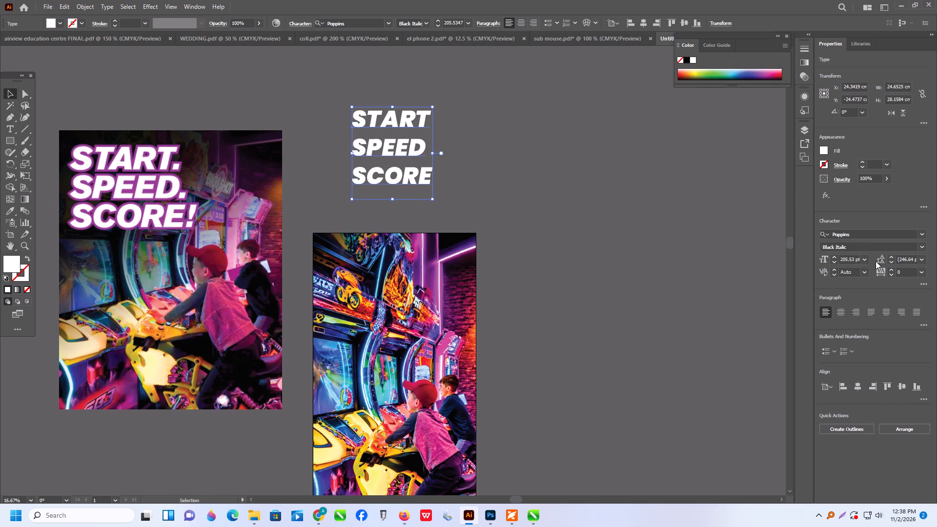
Reduce the leading of the START SPEED SCORE heading so its three lines sit closer together.
scroll(902, 261, down, 16)
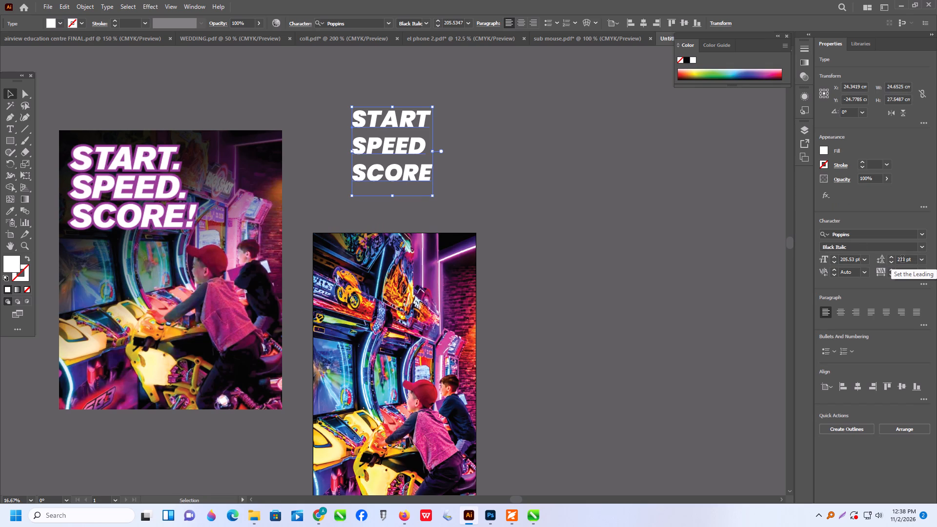
scroll(902, 260, down, 7)
scroll(902, 259, up, 1)
scroll(902, 259, down, 20)
scroll(902, 259, down, 1)
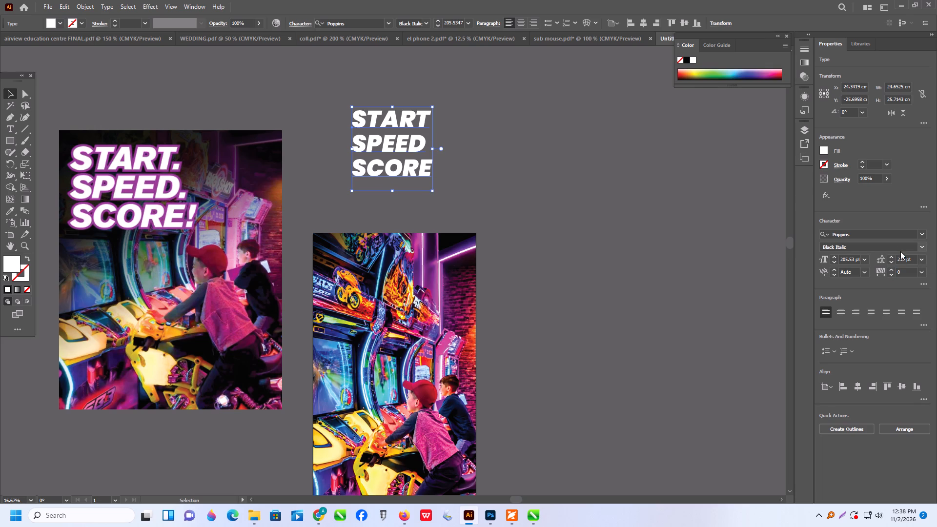
Reduce the leading of the START SPEED SCORE heading to 202 pt.
scroll(900, 251, down, 17)
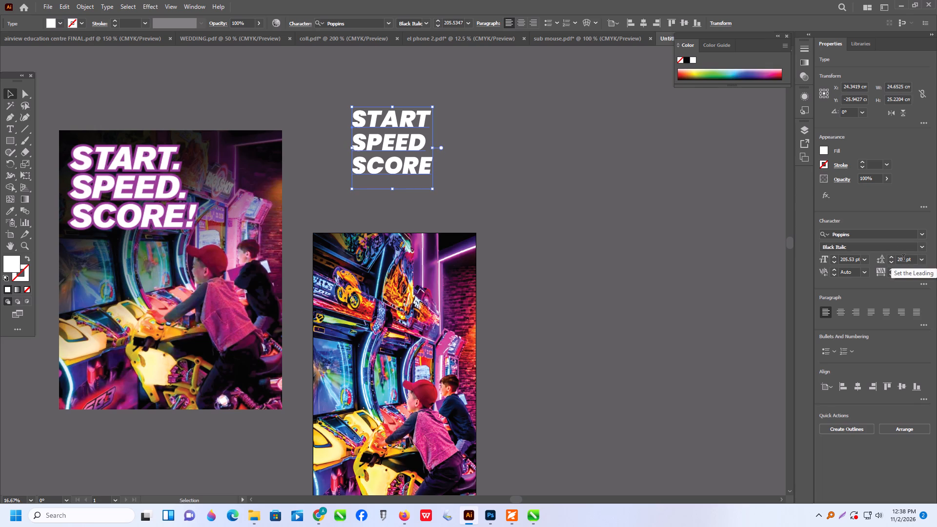
click(492, 166)
Try the heading over the arcade image, enlarge it to about 220.5 pt and place it back above the artboard.
drag(412, 170, 378, 307)
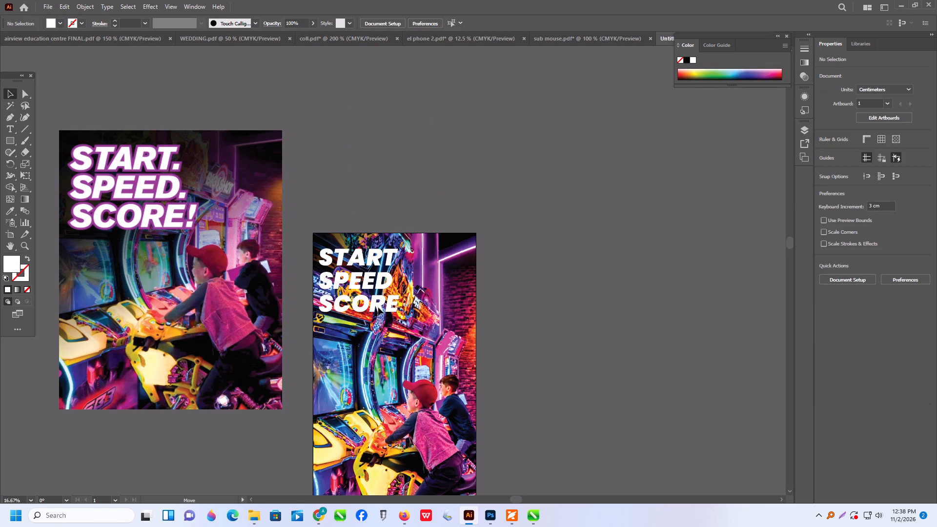
drag(378, 307, 377, 307)
shift+drag(395, 326, 403, 335)
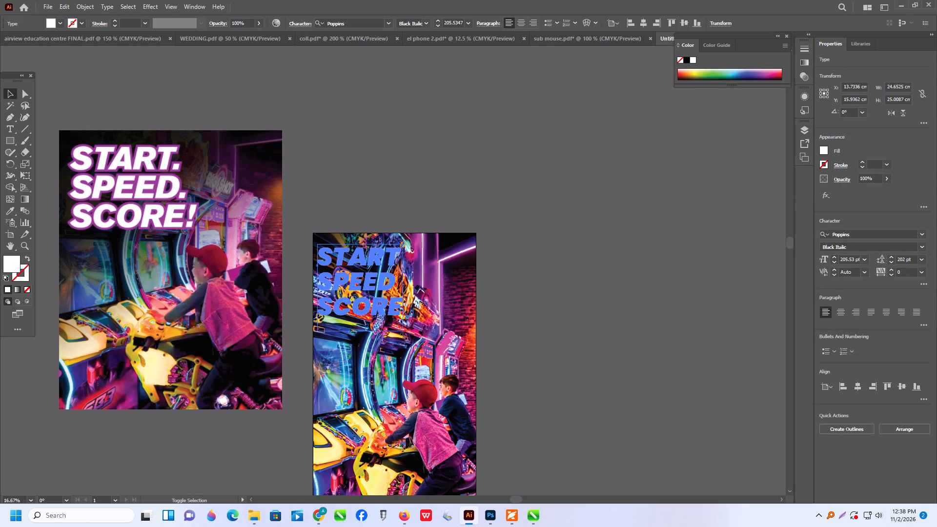
shift+drag(403, 335, 404, 336)
drag(385, 309, 429, 165)
Convert the START SPEED SCORE heading text to outlines.
right_click(428, 151)
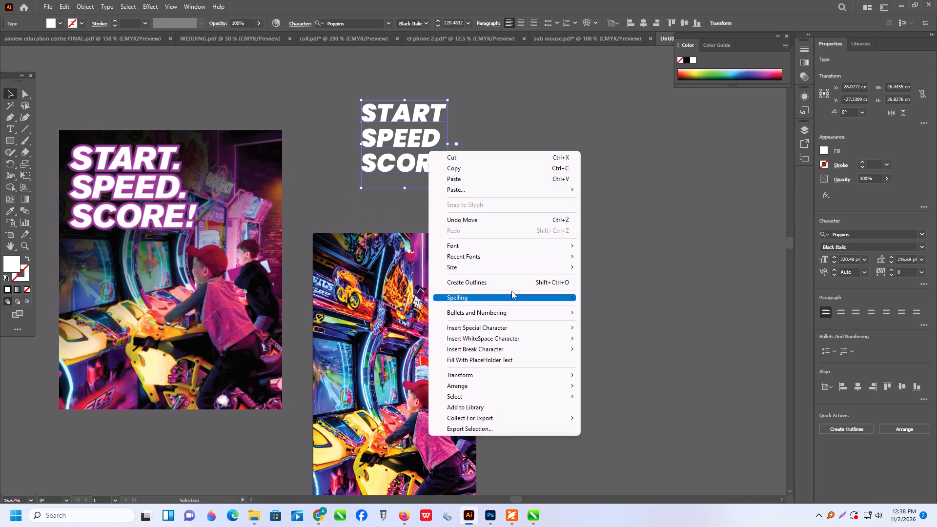
click(489, 279)
click(536, 262)
click(398, 156)
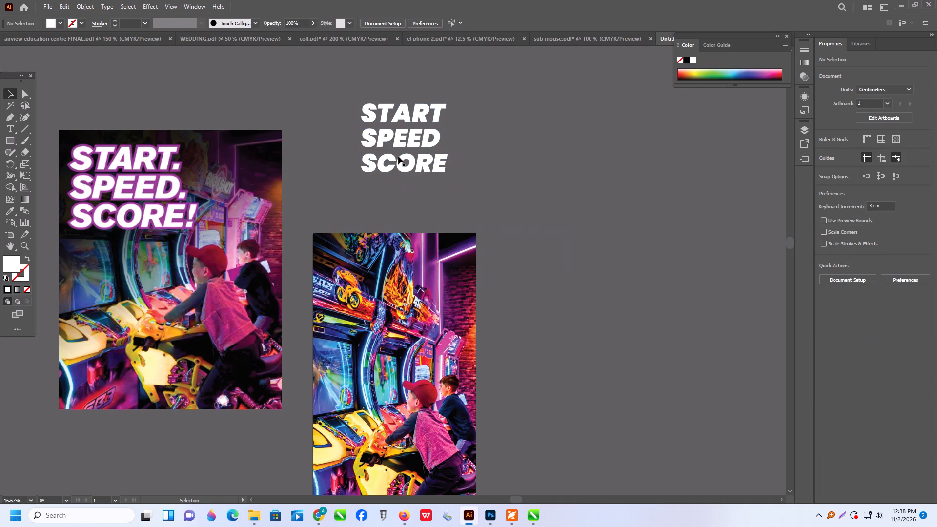
Offset the outlined heading's paths by 0.3528 cm with mitred joins and a miter limit of 4.
click(404, 146)
click(86, 10)
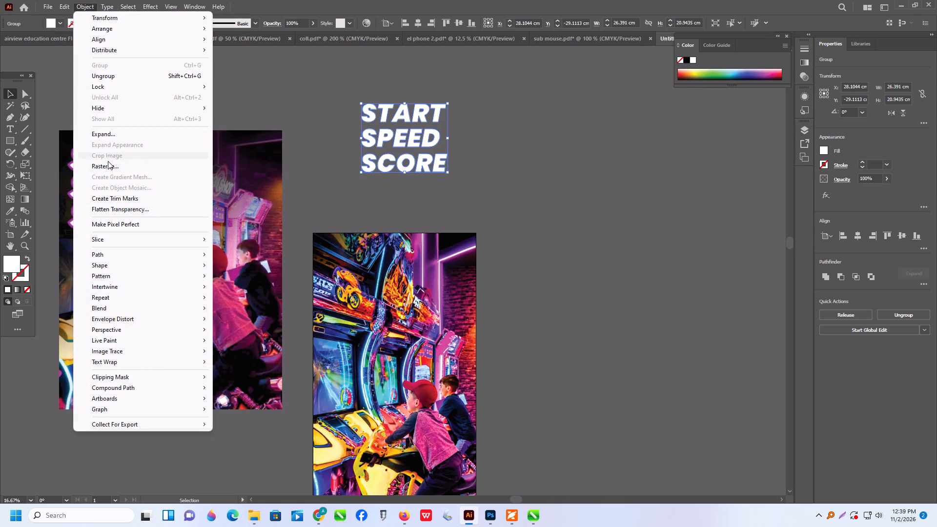
click(107, 258)
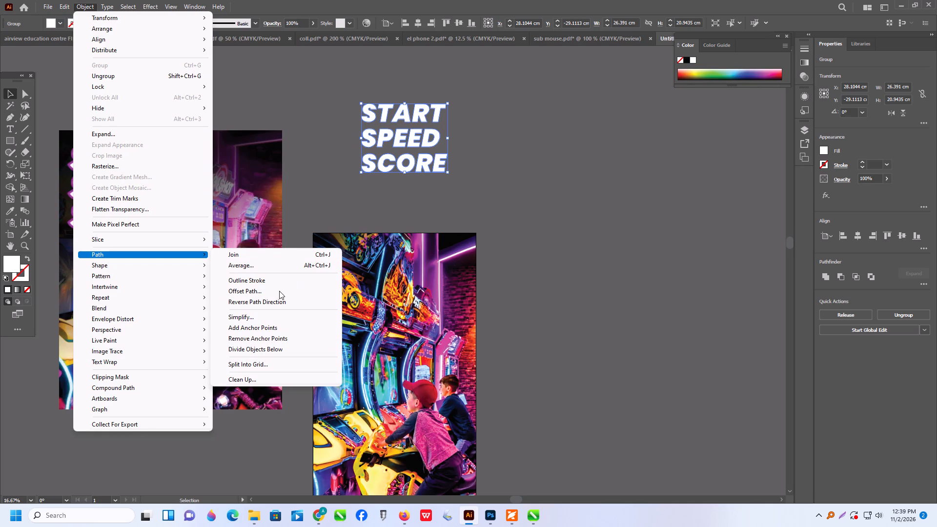
click(279, 291)
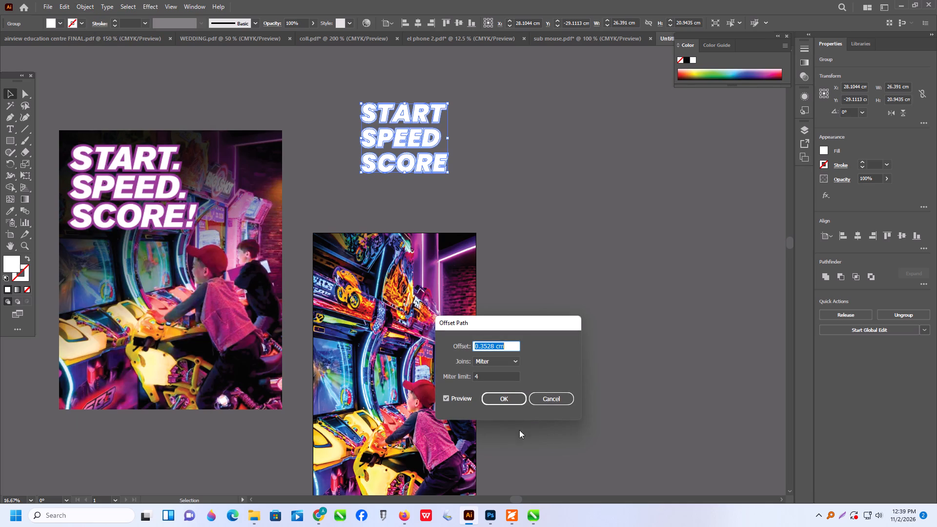
click(505, 403)
Ungroup the outlined heading so its original letters and the offset shapes can be selected separately.
scroll(438, 54, up, 1)
scroll(387, 125, up, 1)
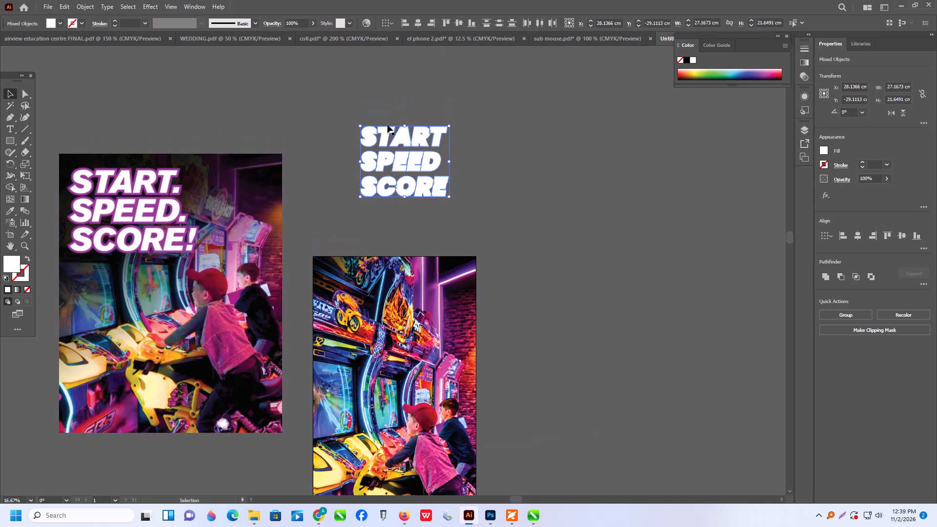
right_click(377, 142)
click(566, 218)
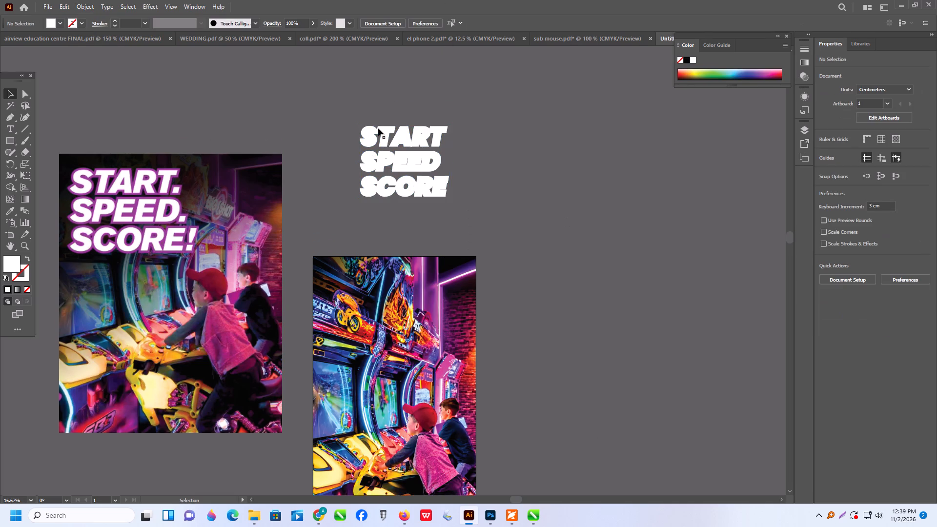
click(378, 128)
right_click(378, 128)
click(409, 259)
click(534, 150)
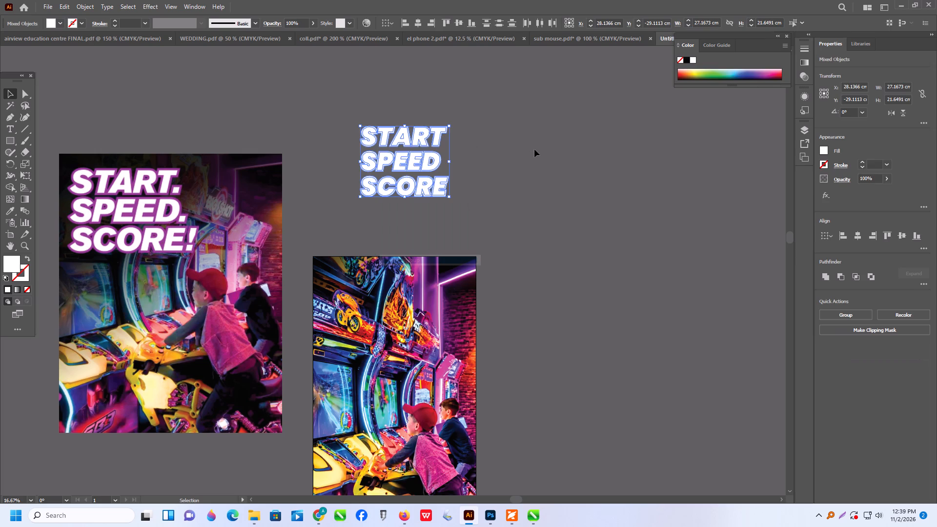
Group the five original START letters, then test the group by moving it aside and undo that move.
click(372, 136)
shift+click(386, 133)
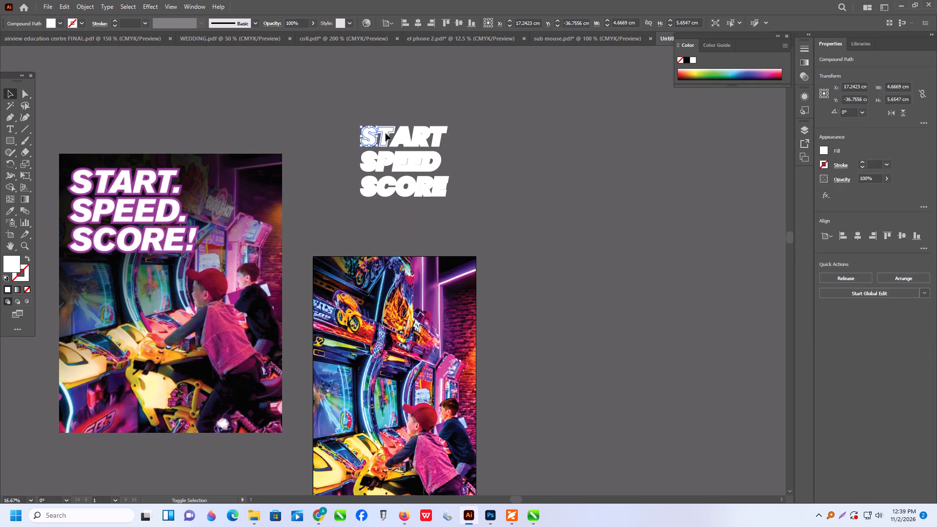
shift+click(407, 134)
shift+click(422, 136)
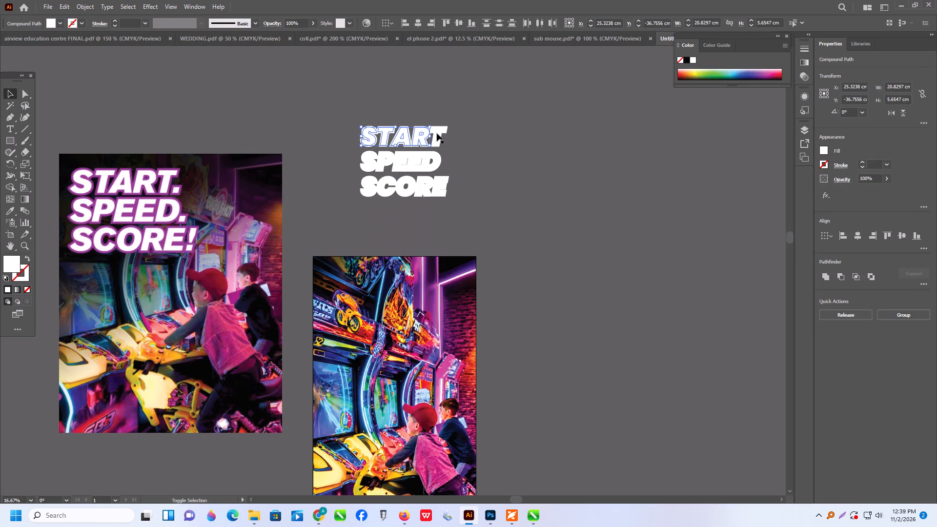
shift+click(440, 130)
key(ctrl+g)
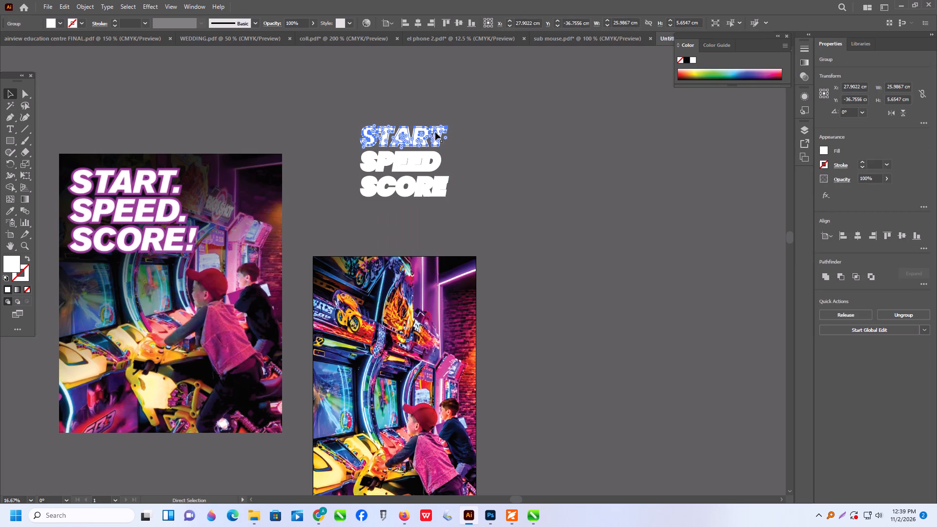
drag(438, 130, 668, 137)
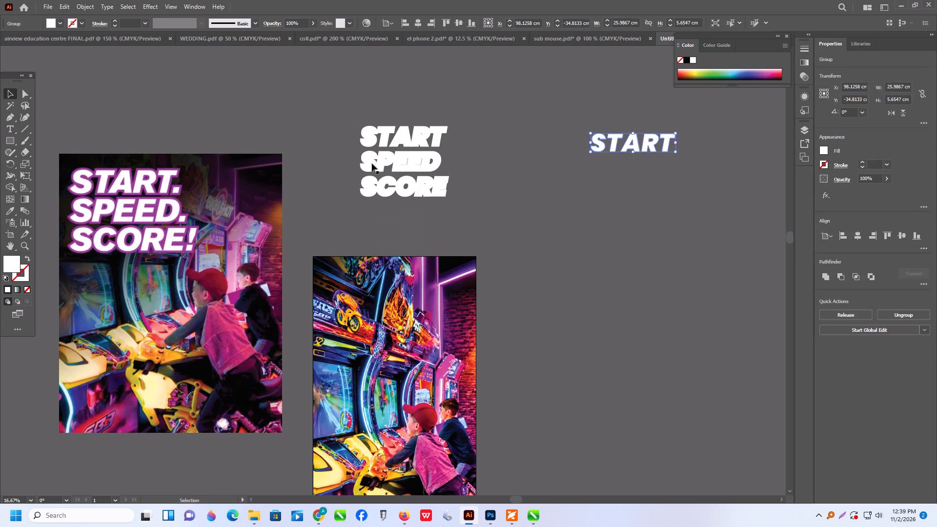
key(ctrl+z)
Select the five original SPEED letters on top of their offset shapes and group them.
click(371, 163)
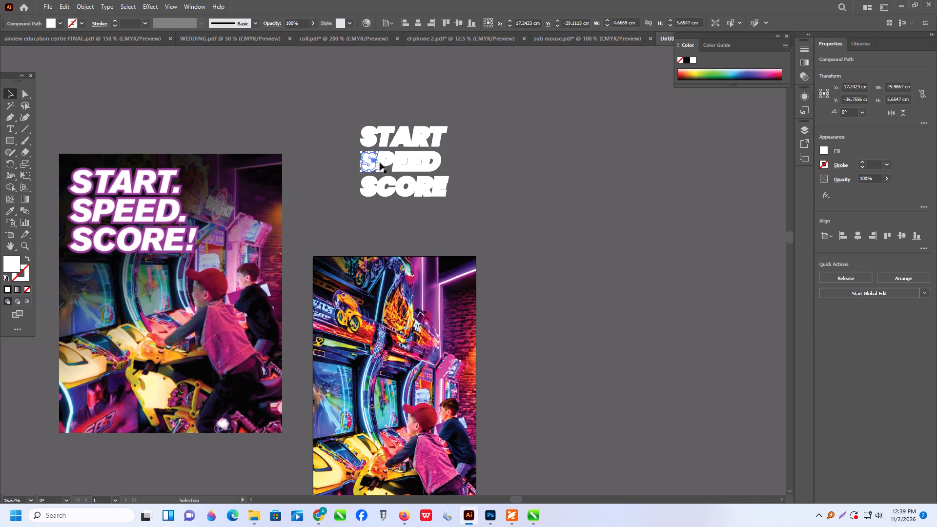
shift+click(384, 161)
shift+click(403, 159)
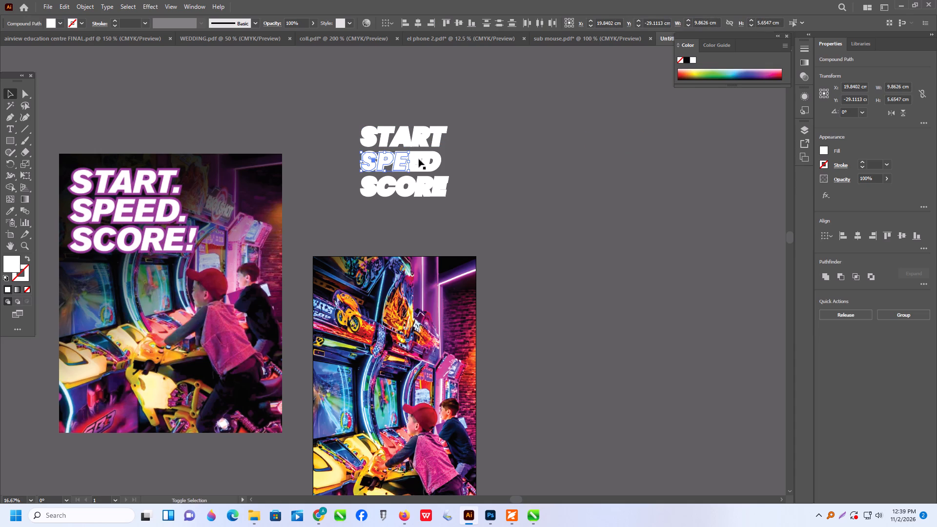
shift+click(417, 158)
shift+click(439, 157)
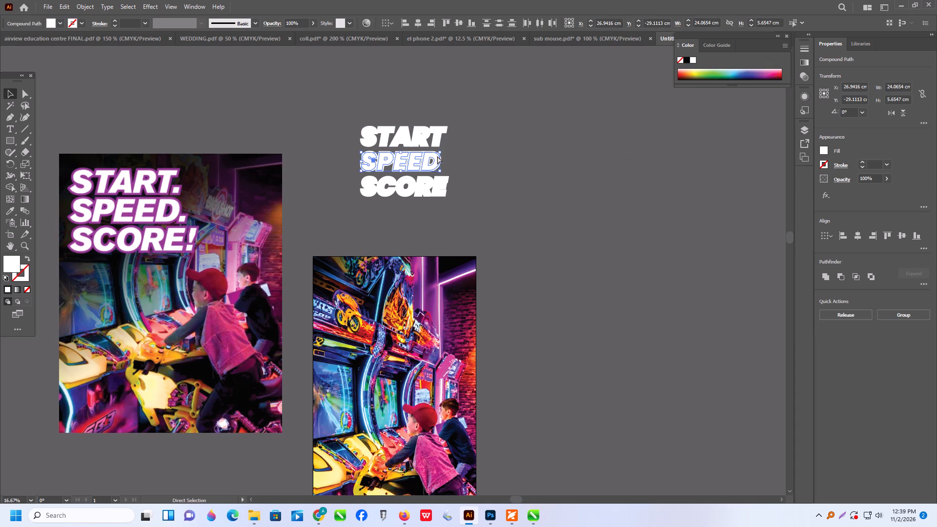
key(ctrl+g)
click(495, 162)
Select the five original SCORE letters on top of their offset shapes and group them.
click(438, 182)
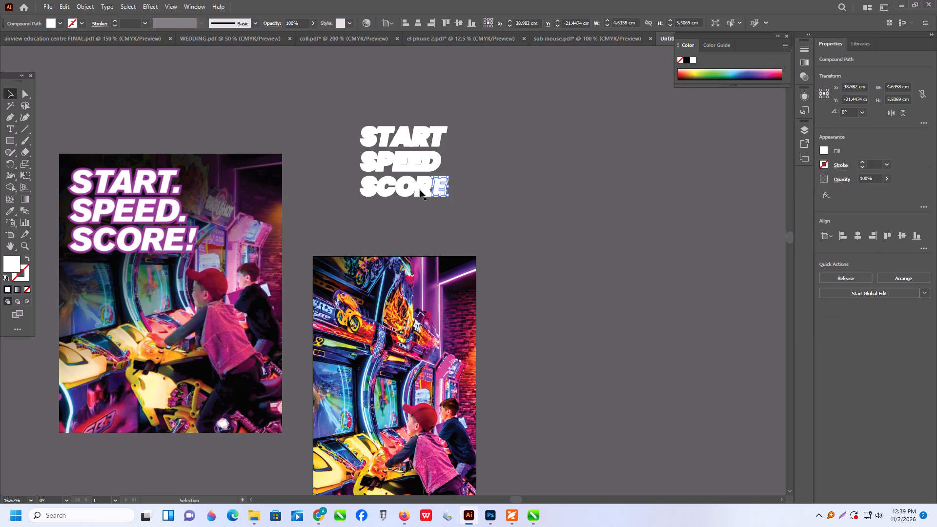
shift+click(419, 185)
shift+click(403, 191)
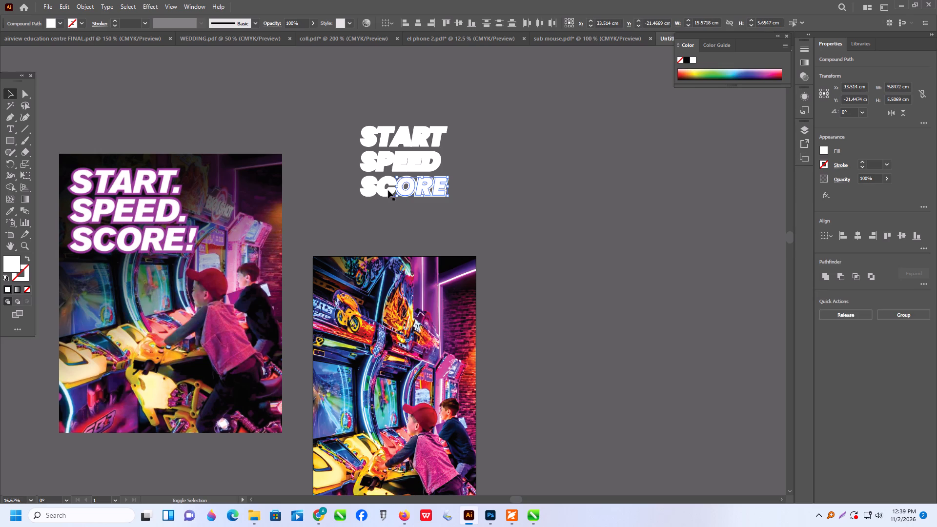
shift+click(384, 191)
shift+click(365, 189)
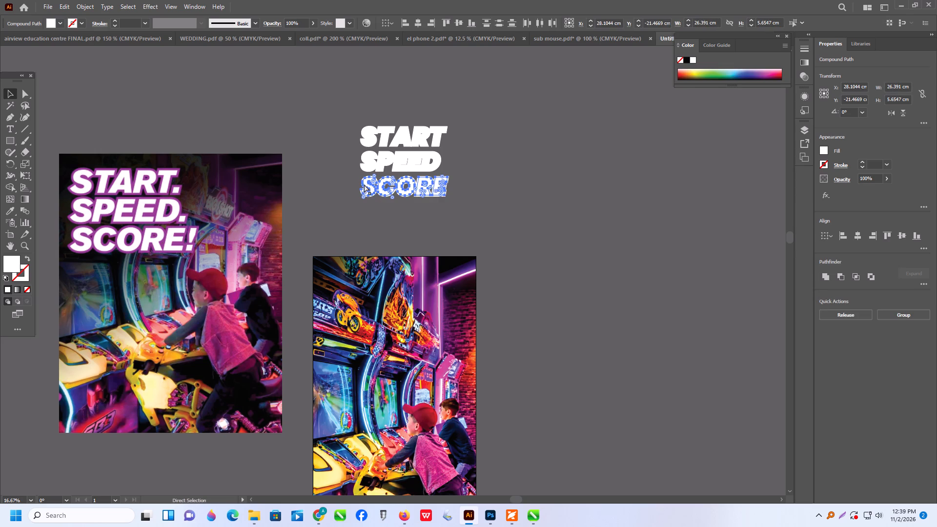
key(ctrl+g)
Group the original START, SPEED and SCORE words together and move them to the right, clear of the offset shapes.
shift+click(400, 162)
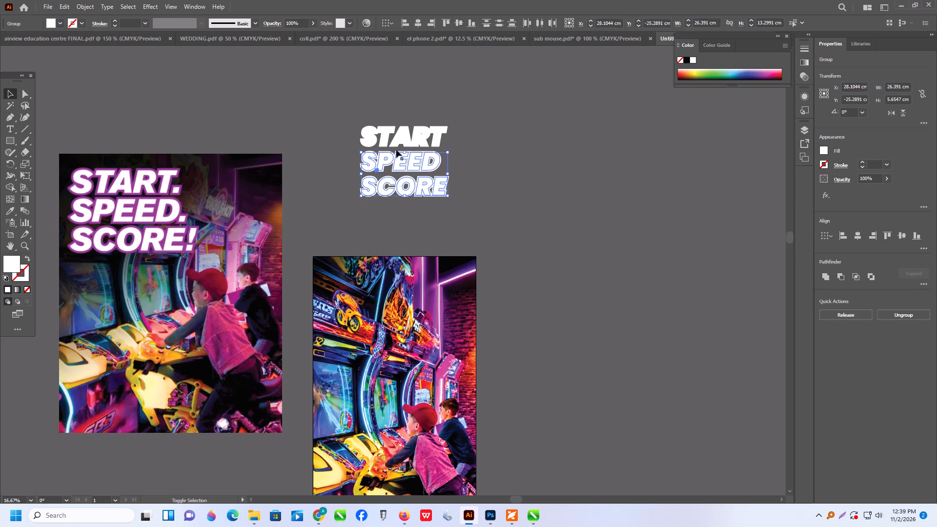
shift+click(399, 140)
key(ctrl+g)
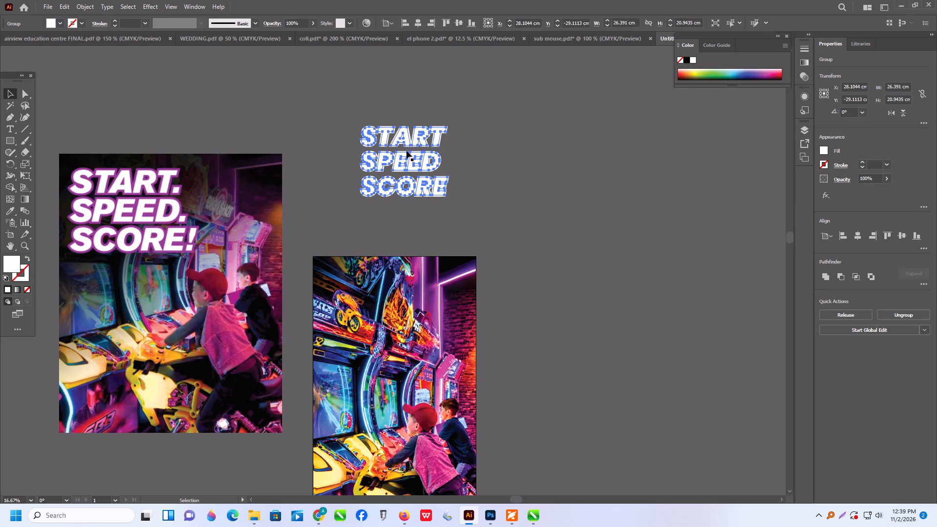
drag(404, 154, 569, 155)
Select all the remaining thicker offset letter shapes and group them.
drag(324, 106, 480, 230)
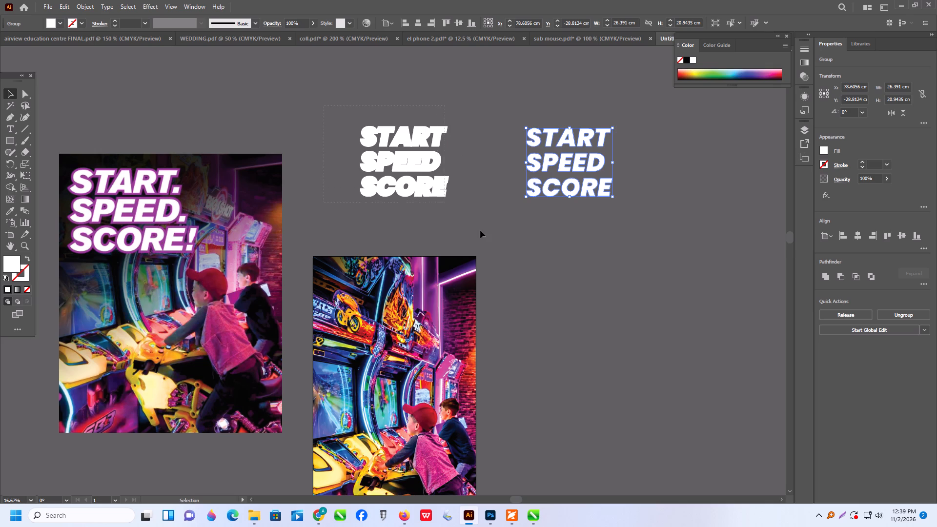
drag(480, 230, 481, 225)
key(ctrl+g)
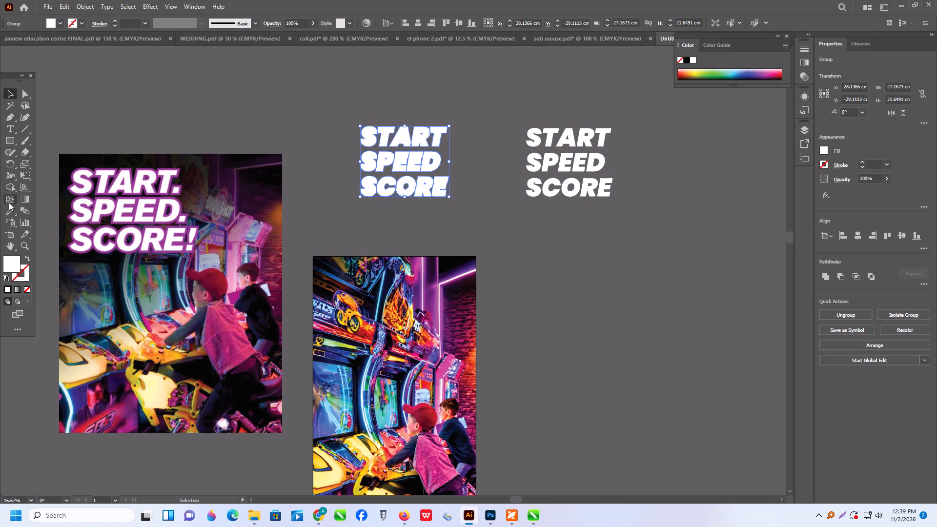
Fill the offset lettering group with the purple sampled from the reference poster's heading outline using the Eyedropper.
click(11, 207)
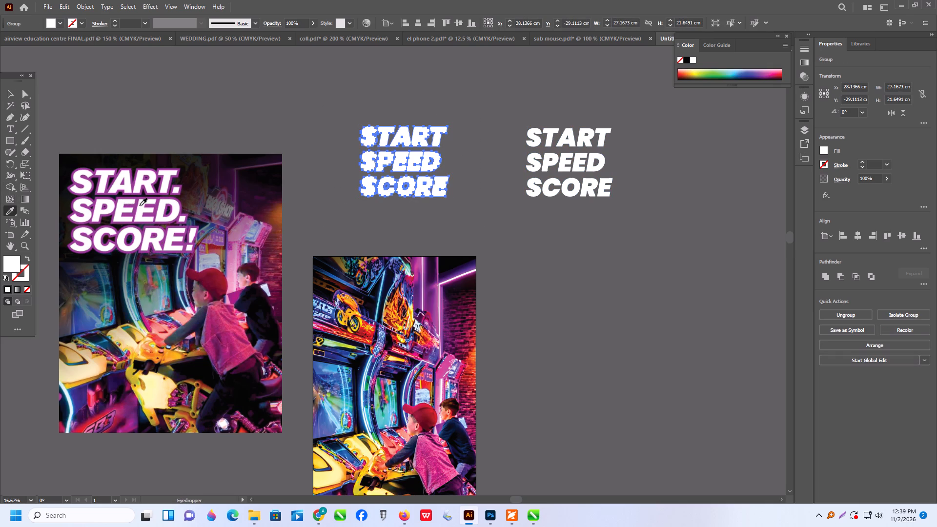
click(135, 205)
click(13, 93)
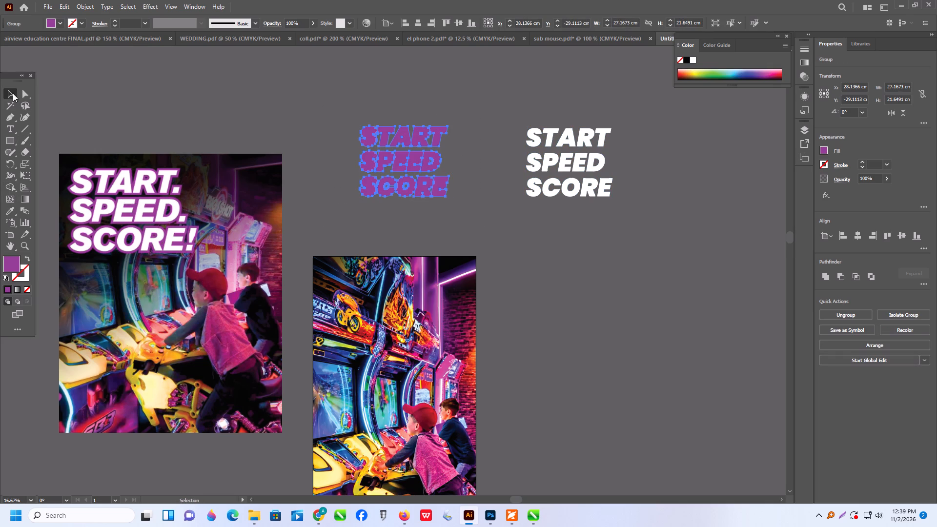
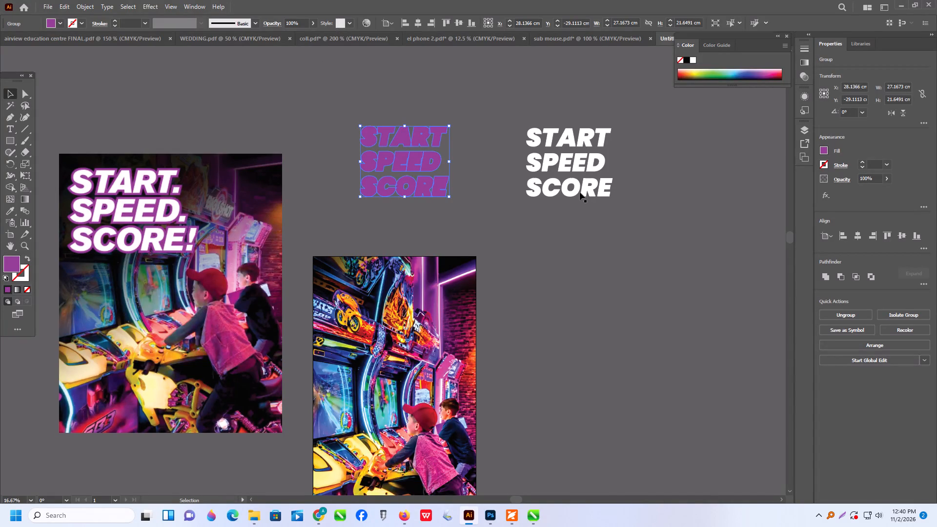
Move the white START SPEED SCORE lettering onto the purple offset shapes so the purple forms an even outline around it.
drag(572, 189, 560, 200)
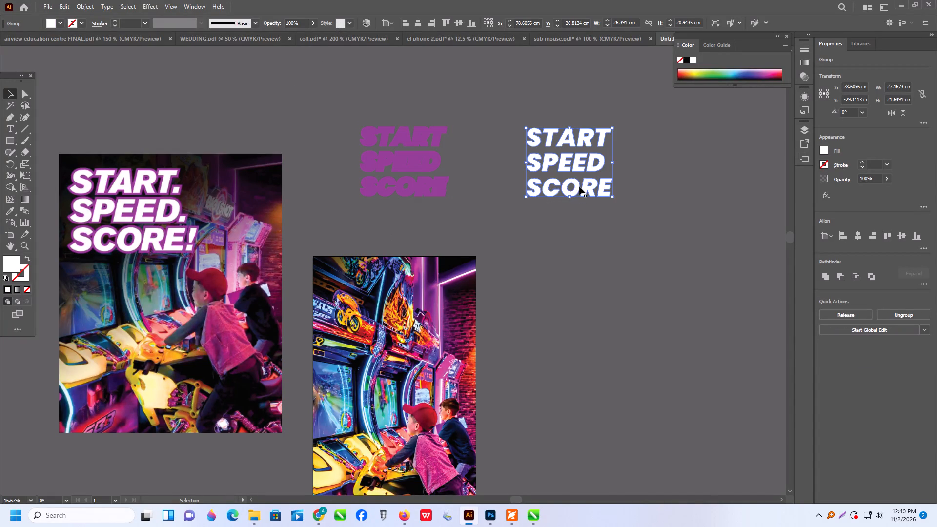
drag(579, 187, 417, 186)
alt+scroll(405, 158, up, 4)
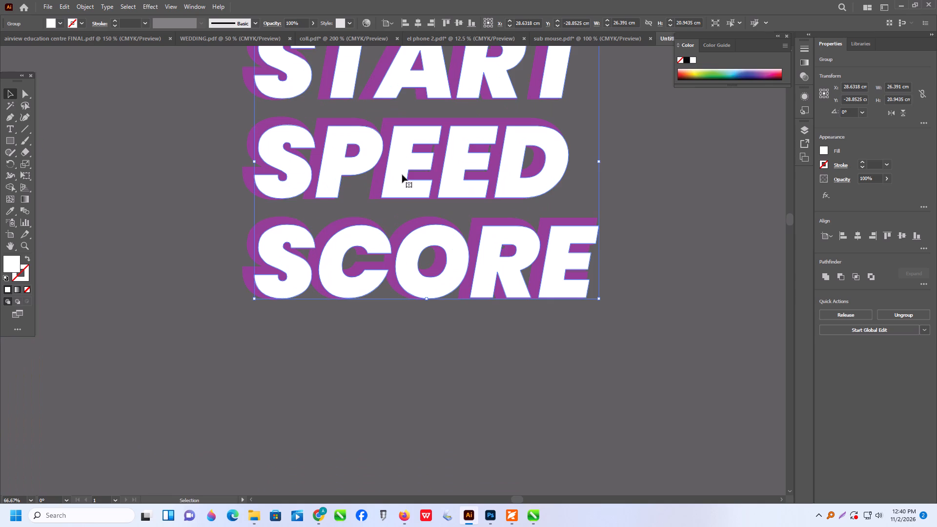
drag(402, 174, 394, 170)
alt+scroll(376, 221, down, 3)
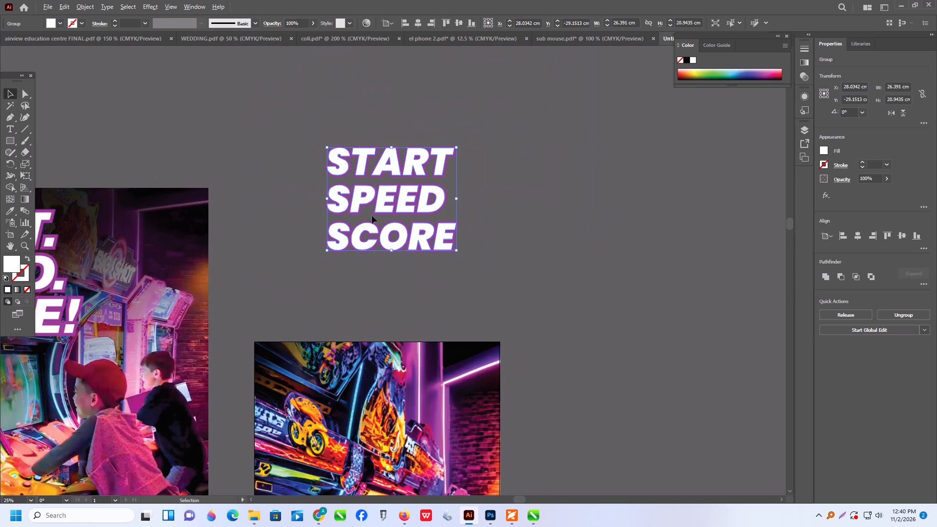
Group the white lettering with its purple outline and place the heading over the upper left of the arcade image.
click(316, 117)
drag(303, 115, 510, 290)
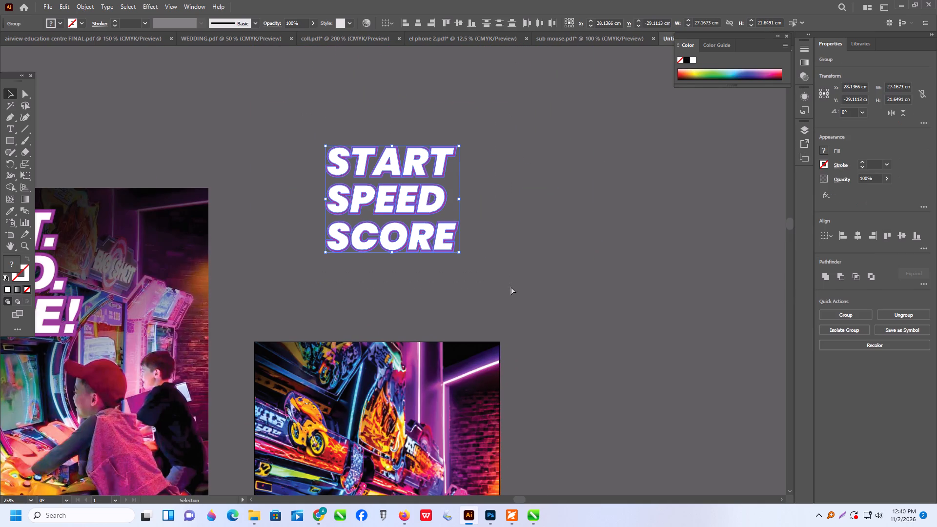
key(ctrl+g)
drag(380, 203, 315, 416)
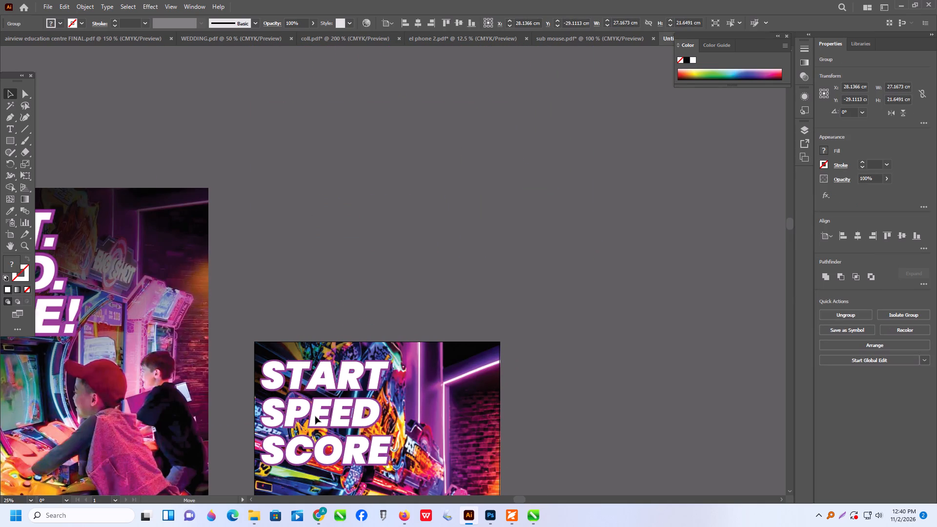
drag(315, 416, 317, 416)
Delete the reference poster with the original START. SPEED. SCORE! heading.
scroll(324, 405, down, 14)
alt+scroll(342, 310, down, 2)
click(172, 292)
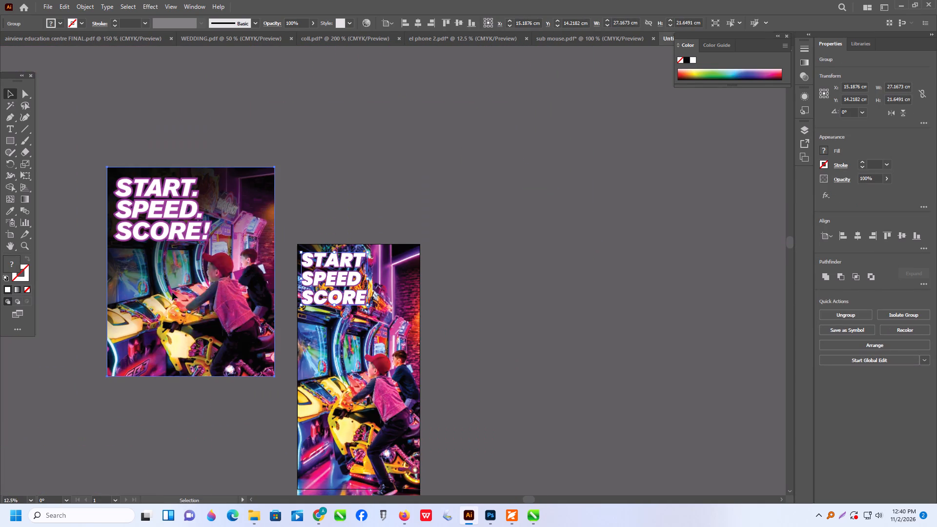
key(Delete)
Shift the arcade image slightly upward, and group it together with the outlined heading.
scroll(215, 305, down, 6)
scroll(258, 250, down, 1)
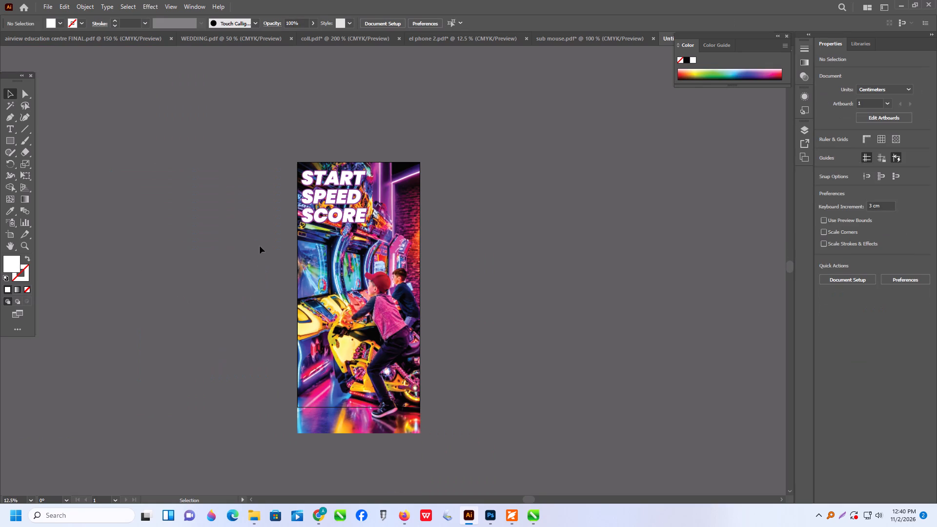
click(274, 155)
click(229, 117)
drag(227, 115, 397, 343)
drag(397, 343, 486, 472)
click(487, 357)
click(375, 360)
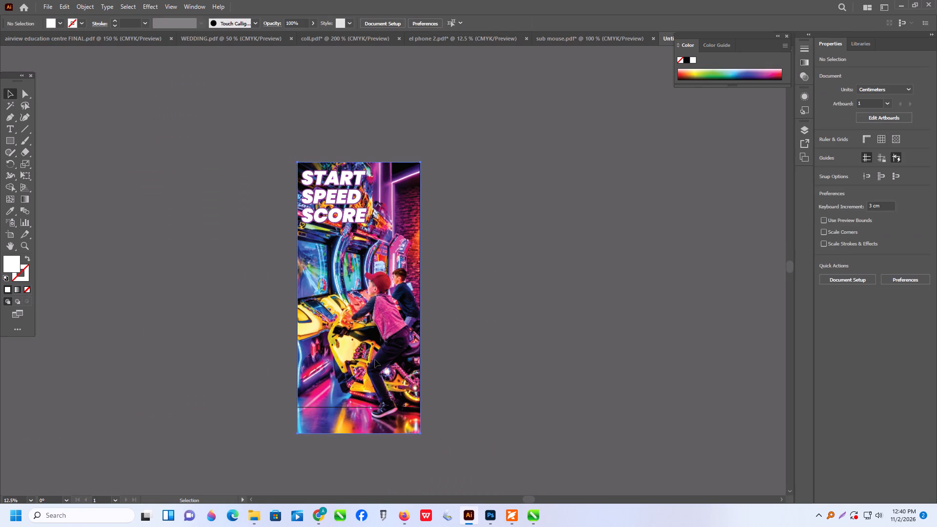
click(475, 322)
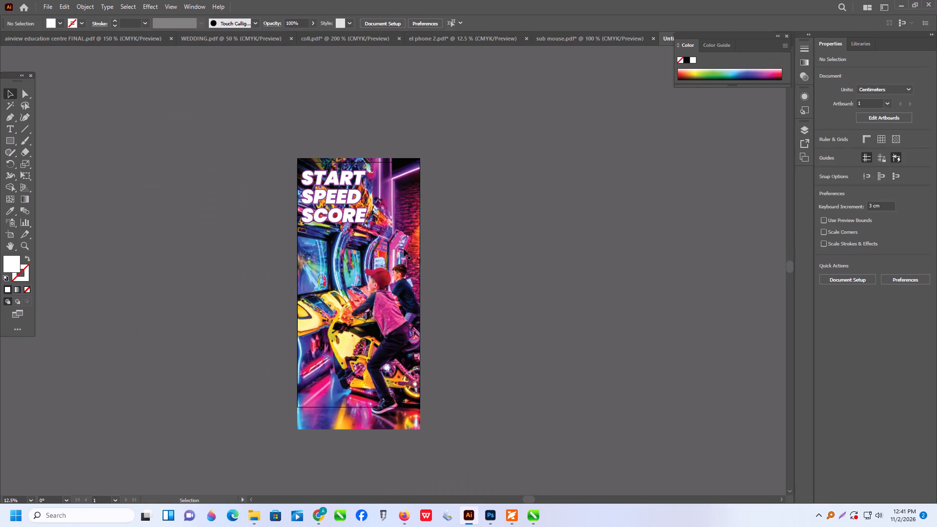
drag(208, 82, 496, 489)
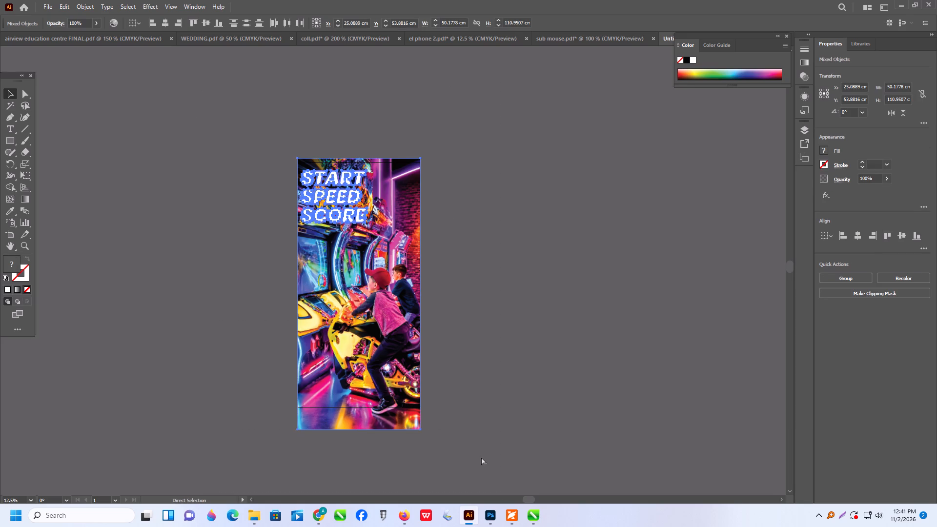
key(ctrl+g)
click(214, 183)
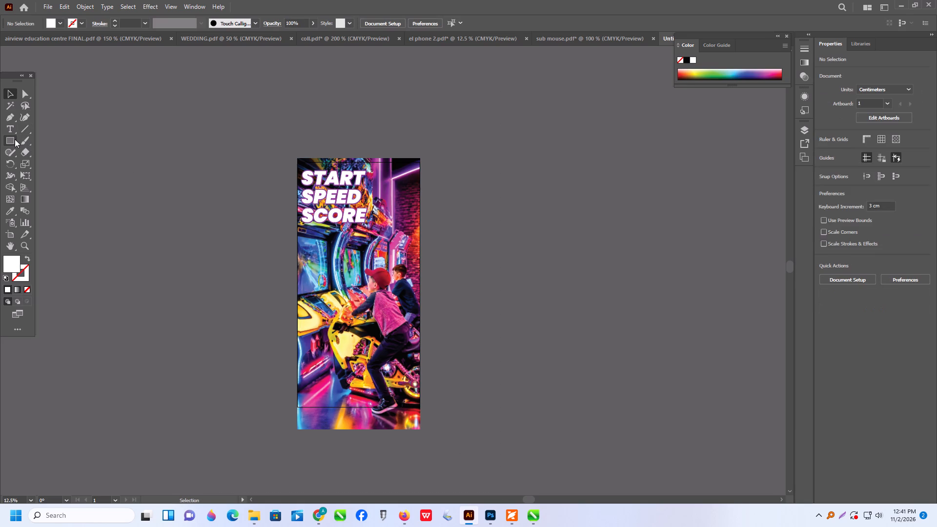
Create a white rectangle 40 cm wide and 201 cm high.
click(15, 139)
click(137, 136)
text(40)
key(Tab)
text(201)
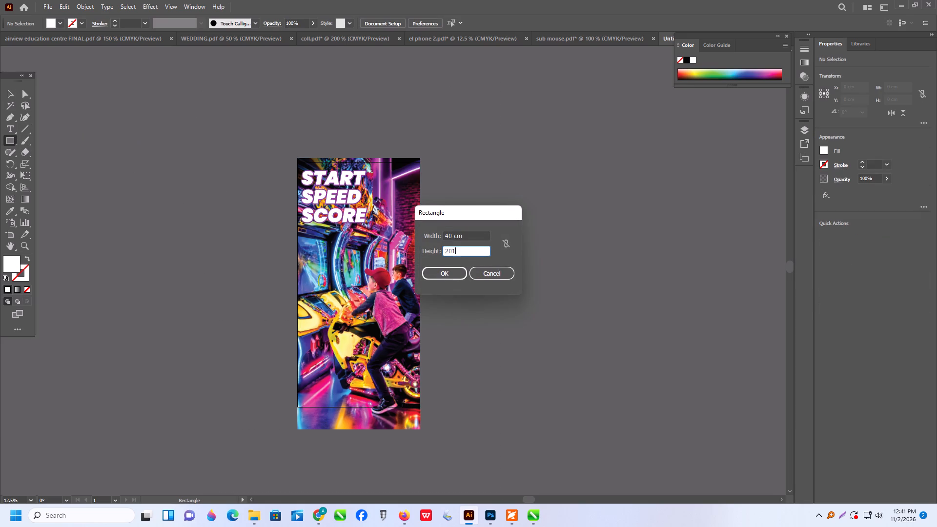
key(Return)
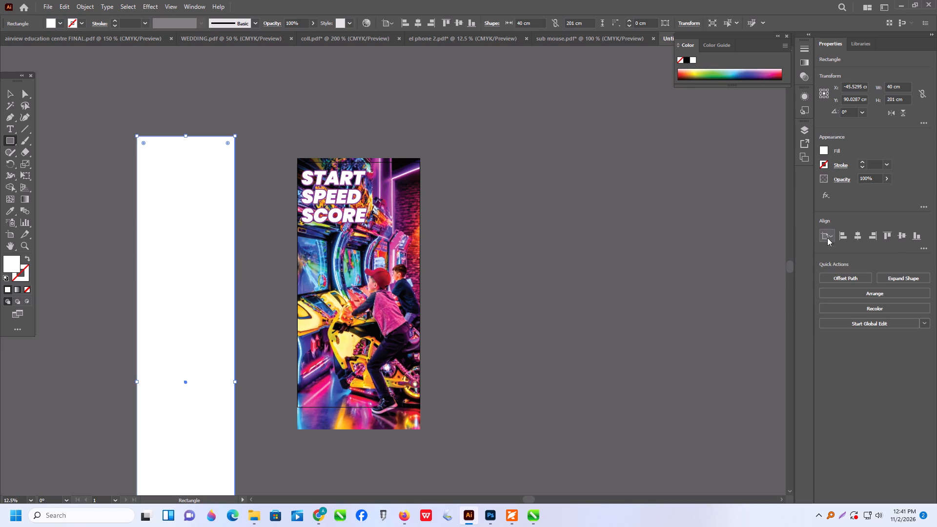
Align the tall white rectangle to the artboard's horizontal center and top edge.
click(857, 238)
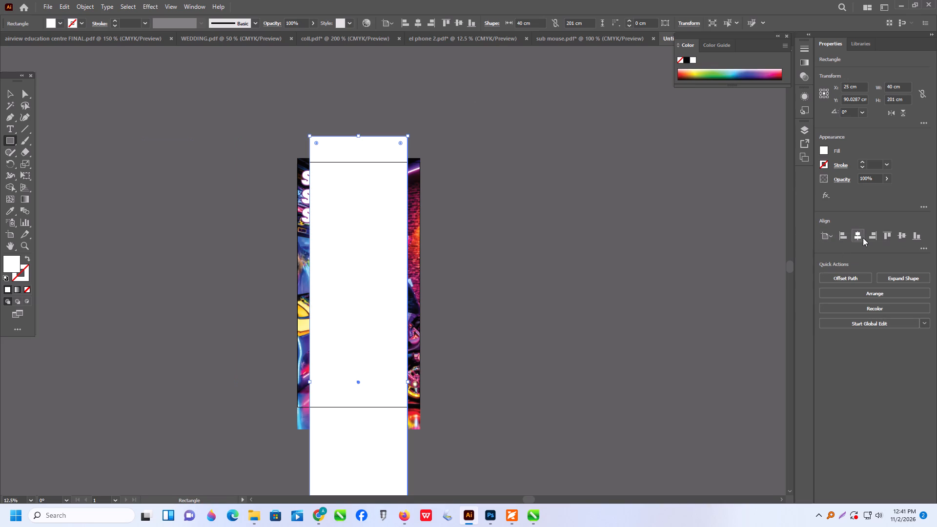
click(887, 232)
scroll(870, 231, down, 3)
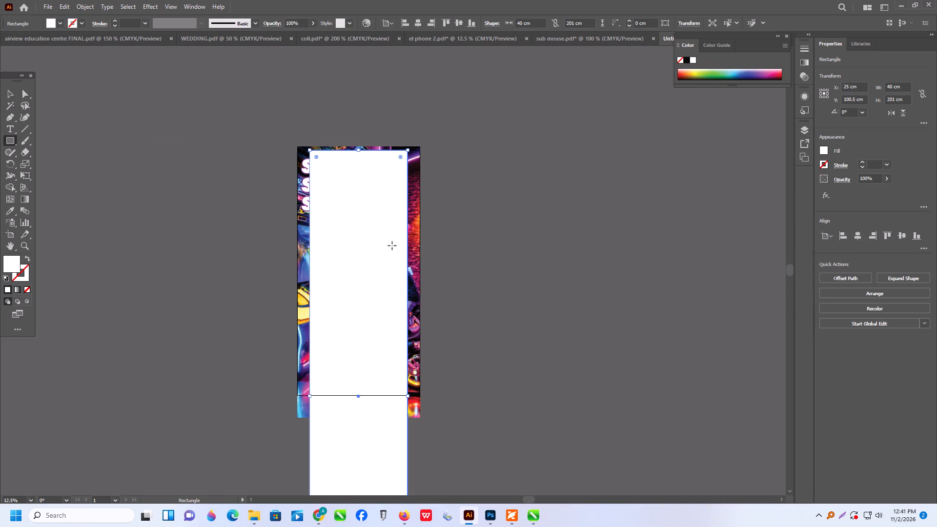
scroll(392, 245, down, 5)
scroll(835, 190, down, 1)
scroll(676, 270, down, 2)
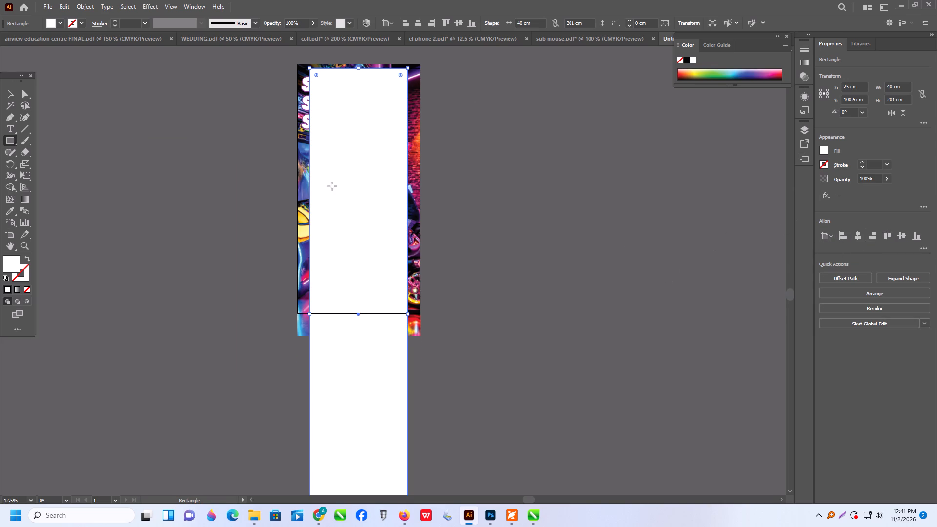
Move the tall white rectangle off the artboard to the empty canvas on its left.
click(8, 92)
scroll(379, 358, down, 3)
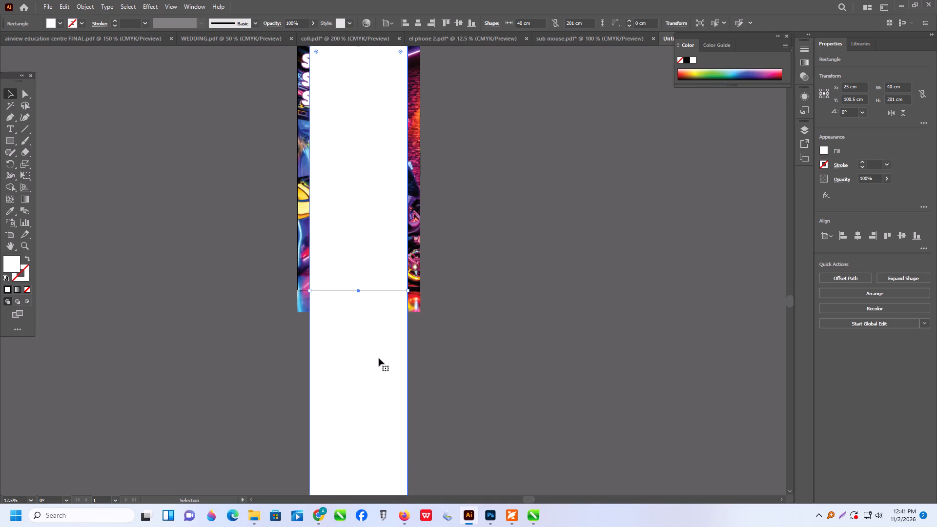
click(370, 361)
alt+scroll(370, 366, down, 3)
drag(397, 370, 284, 337)
click(472, 290)
Set the artboard's height to 201 cm.
alt+scroll(382, 313, up, 2)
click(16, 233)
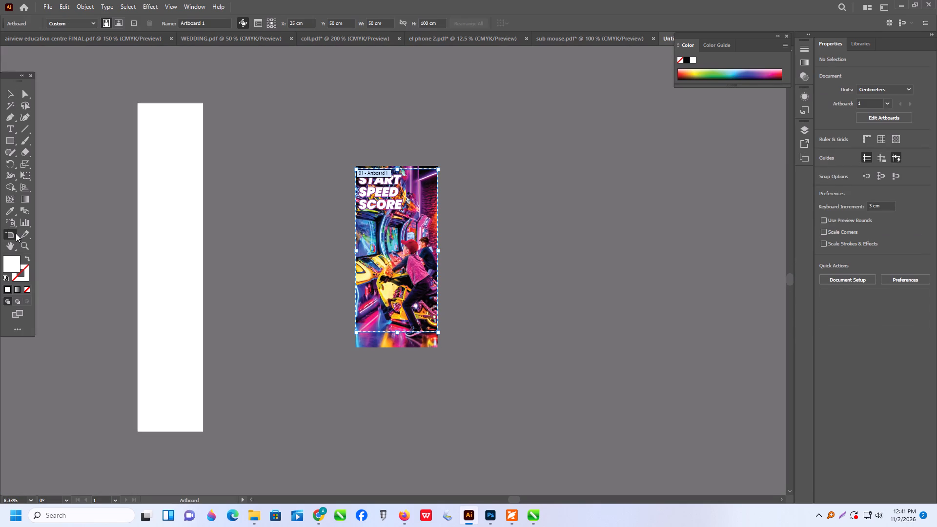
drag(908, 99, 835, 108)
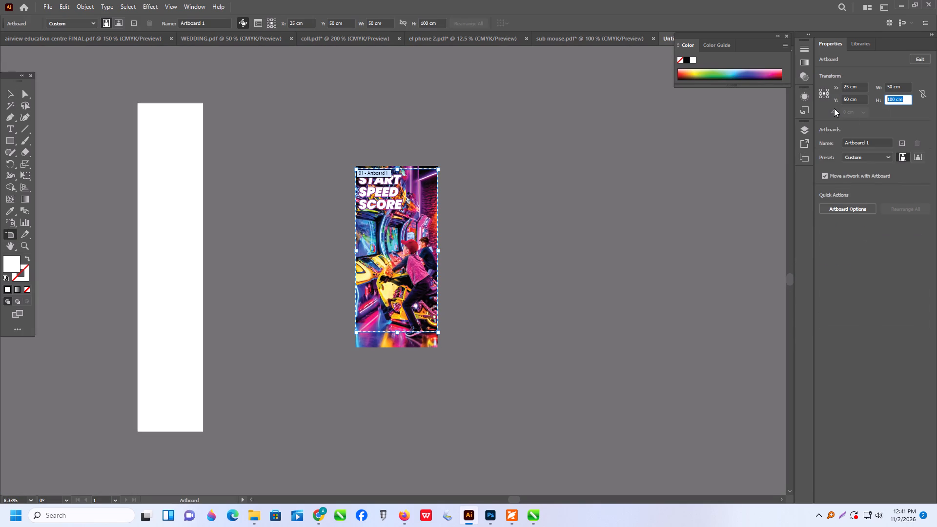
text(21)
key(BackSpace)
text(01)
key(Return)
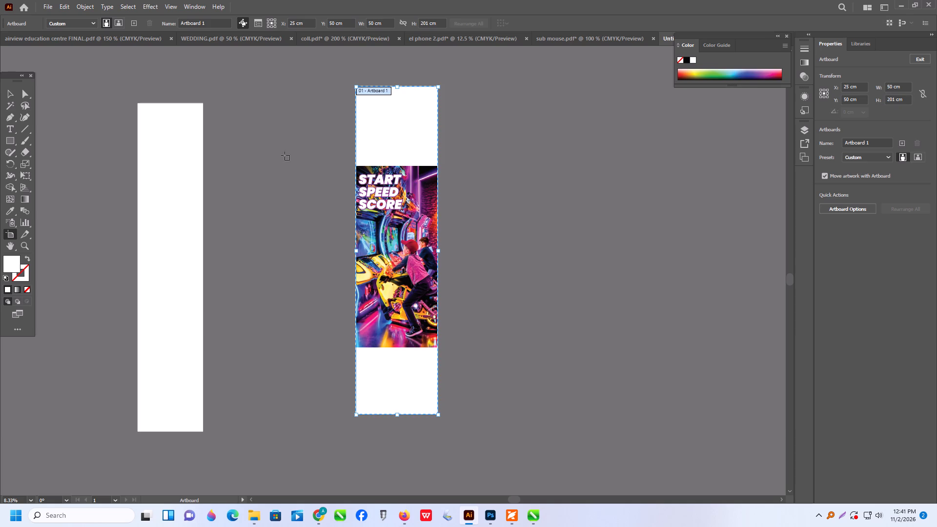
click(10, 91)
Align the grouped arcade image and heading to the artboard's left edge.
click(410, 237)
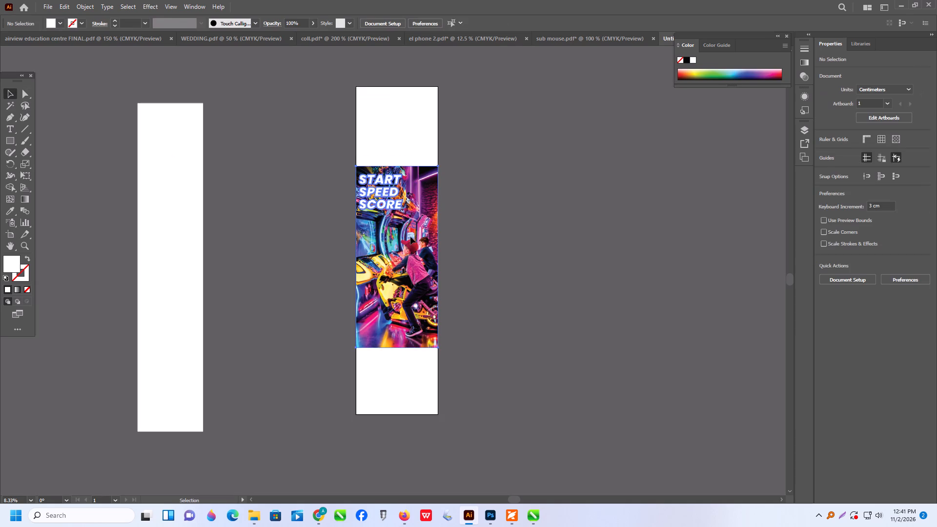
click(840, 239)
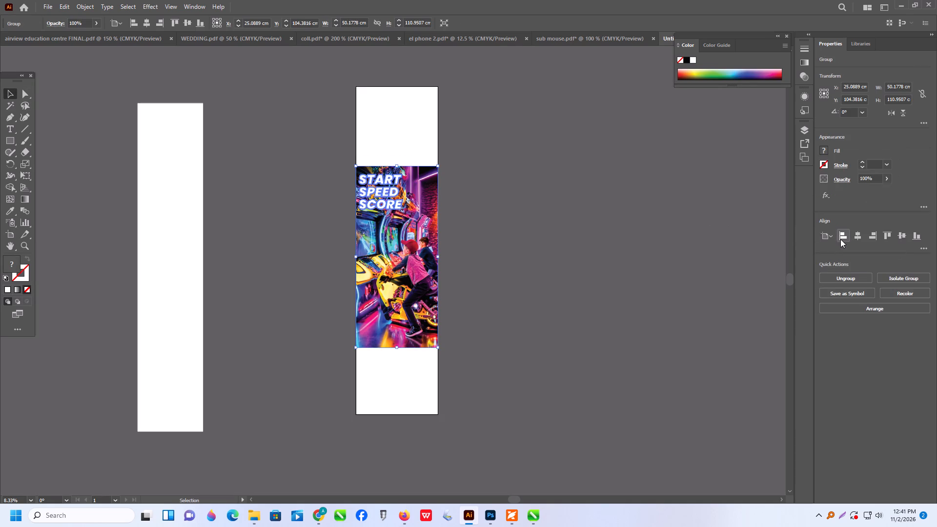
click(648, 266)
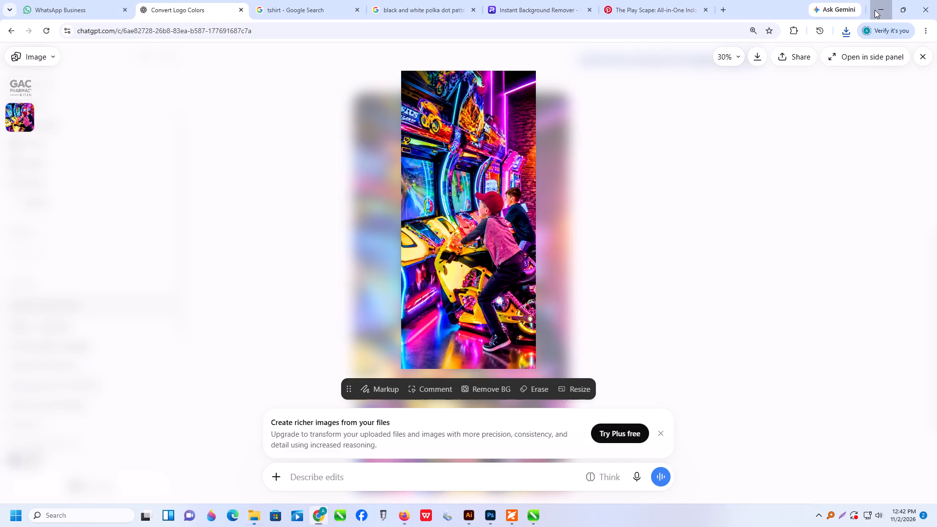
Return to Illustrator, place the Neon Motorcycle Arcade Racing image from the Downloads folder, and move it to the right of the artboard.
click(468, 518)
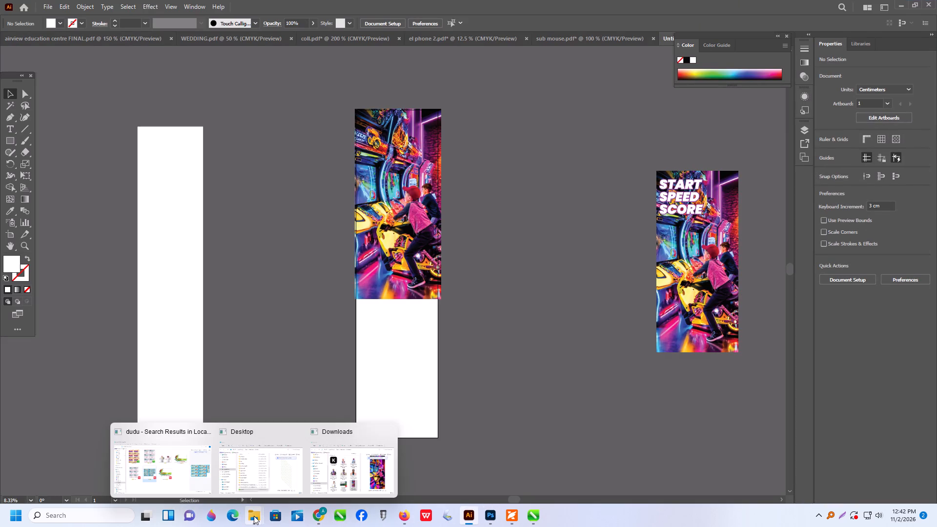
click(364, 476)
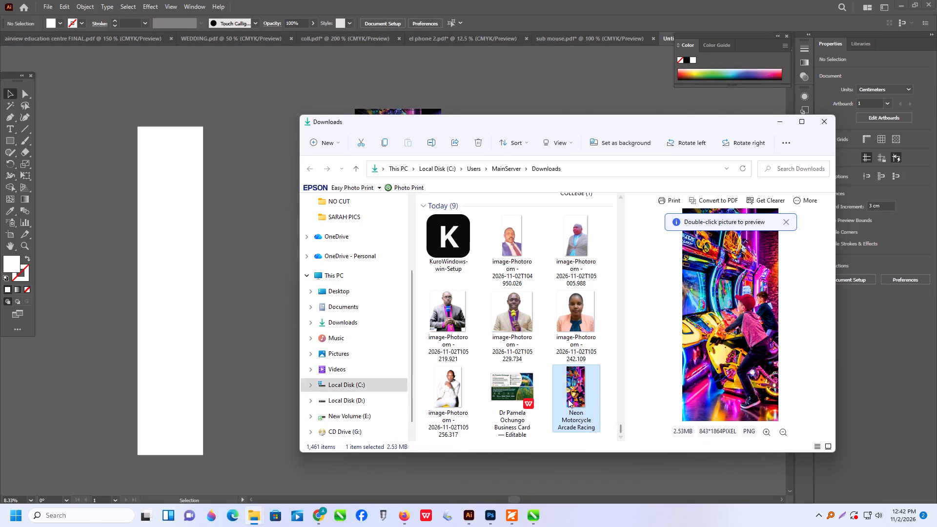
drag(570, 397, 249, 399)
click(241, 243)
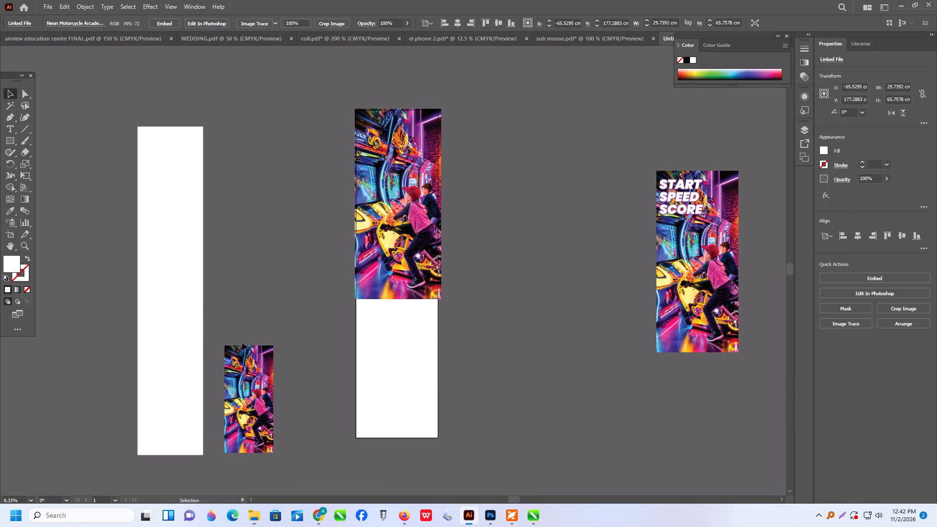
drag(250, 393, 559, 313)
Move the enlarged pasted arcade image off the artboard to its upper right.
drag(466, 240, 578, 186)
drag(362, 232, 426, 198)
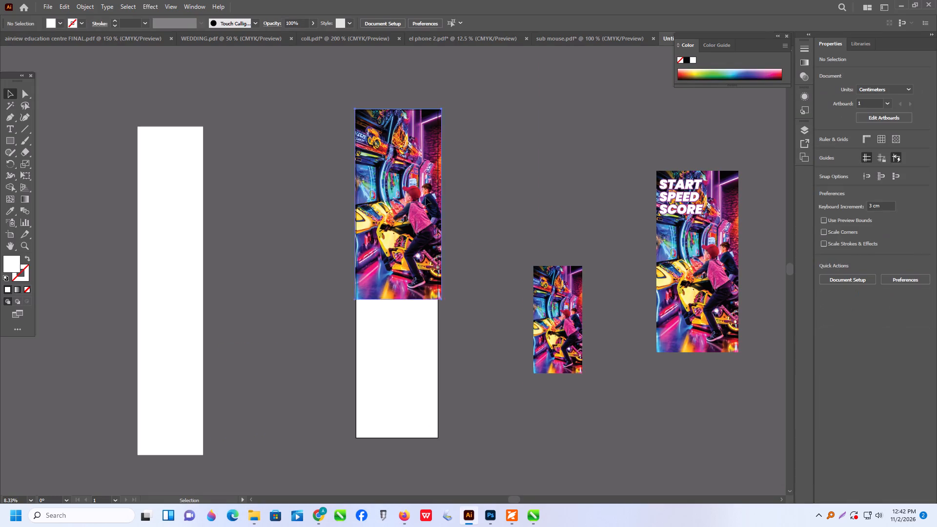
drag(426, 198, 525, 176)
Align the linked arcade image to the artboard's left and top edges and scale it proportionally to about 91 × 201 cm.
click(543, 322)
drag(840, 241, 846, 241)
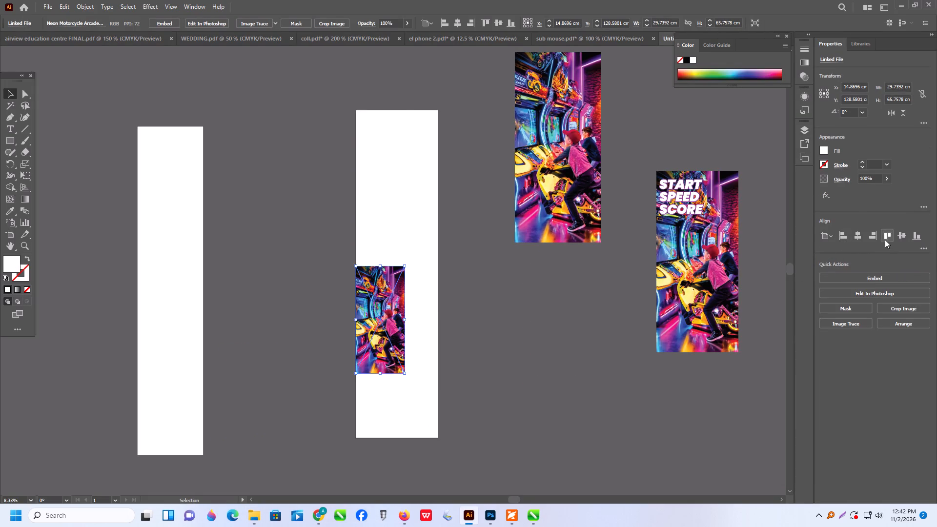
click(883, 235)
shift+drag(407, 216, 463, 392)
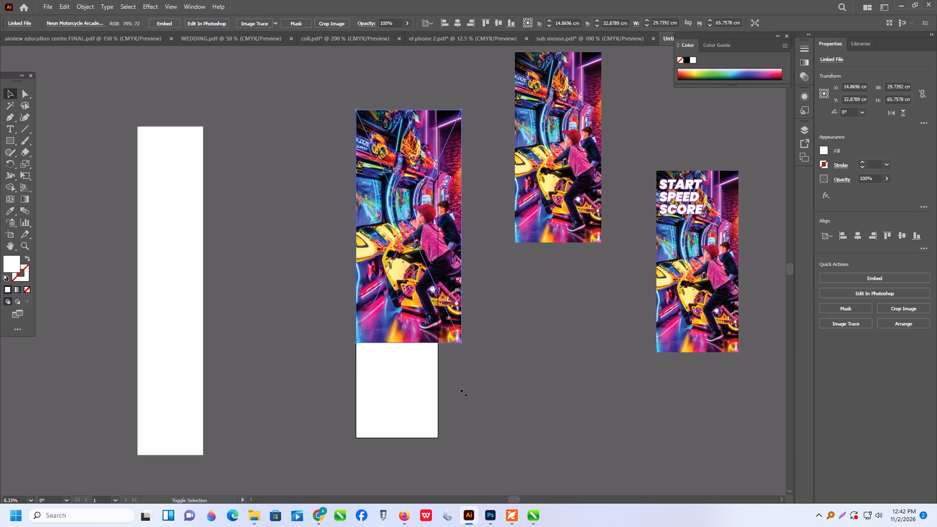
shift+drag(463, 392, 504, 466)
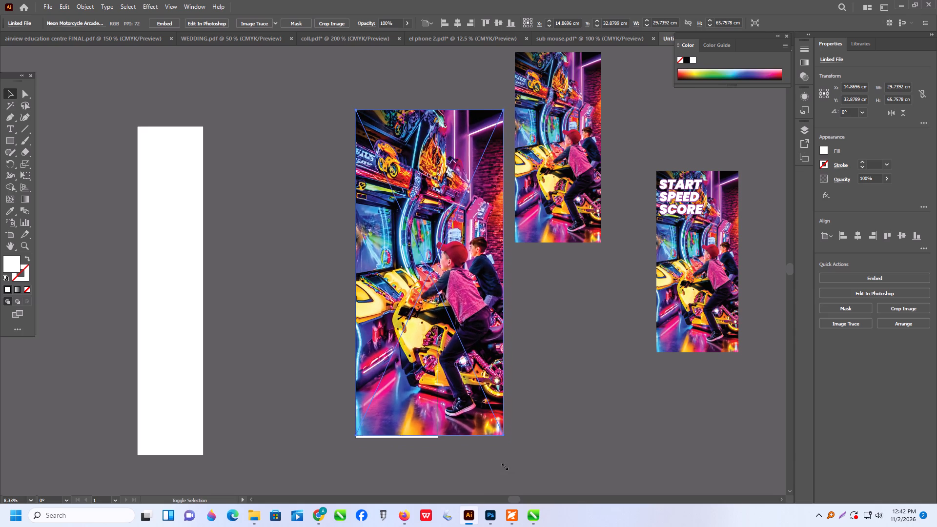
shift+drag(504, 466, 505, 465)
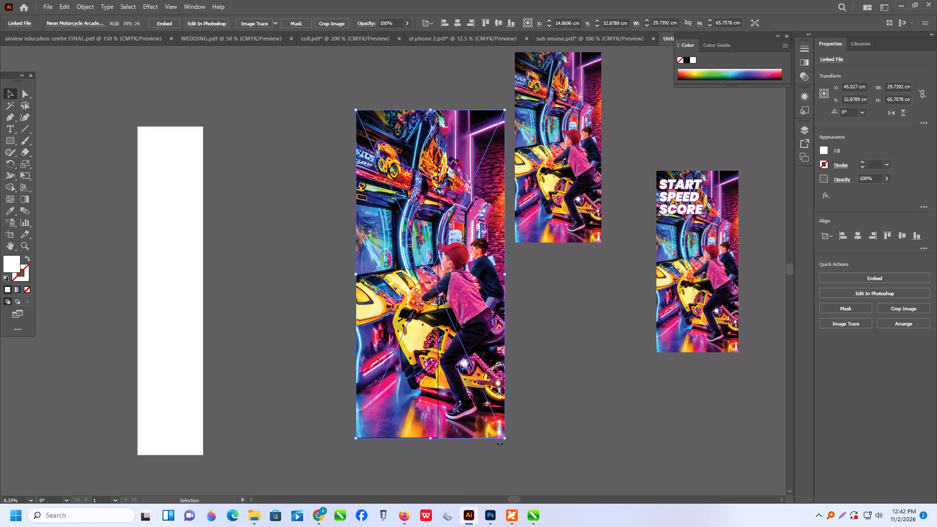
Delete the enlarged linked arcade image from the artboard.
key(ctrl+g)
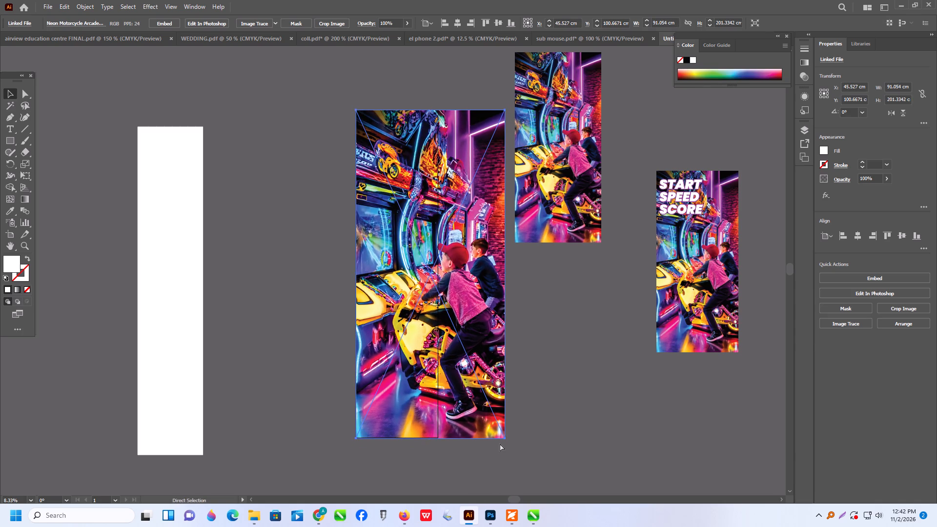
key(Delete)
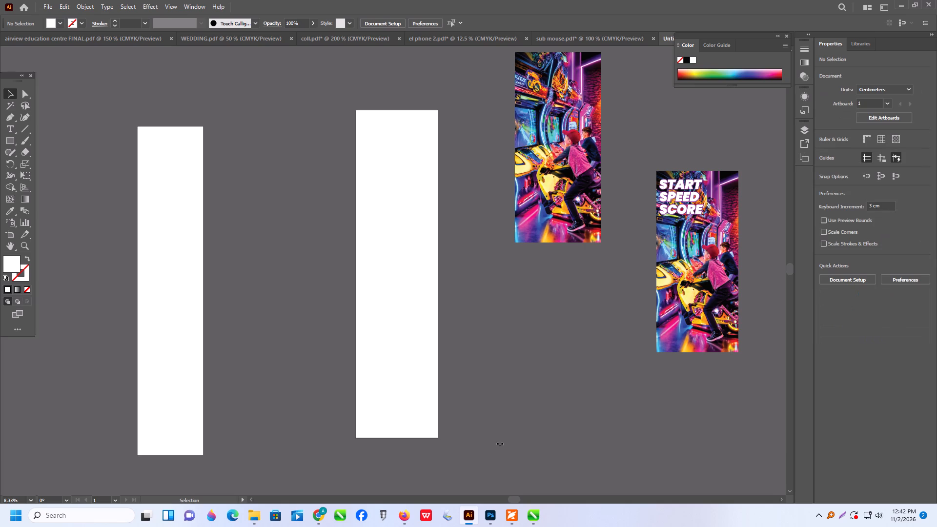
Move the pasted arcade image back onto the artboard, covering its full width at the top.
scroll(500, 444, up, 3)
drag(584, 233, 449, 320)
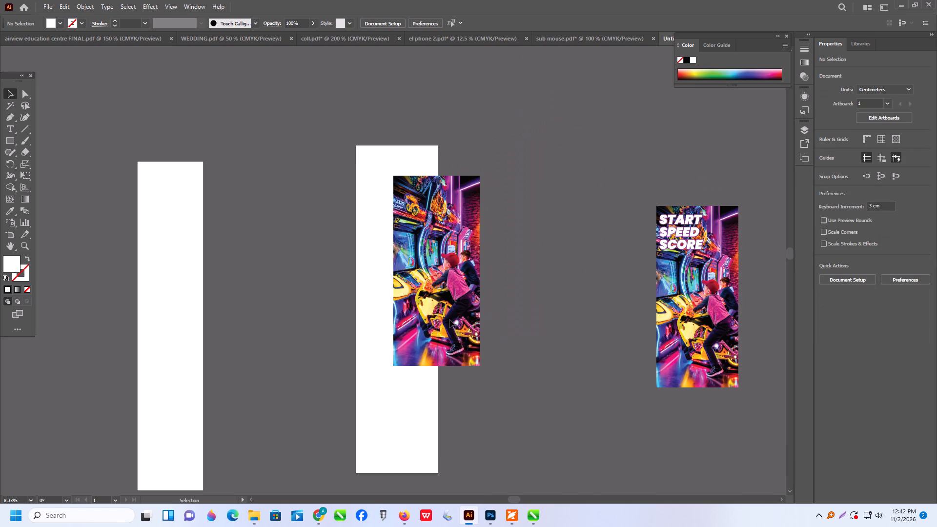
drag(449, 320, 422, 290)
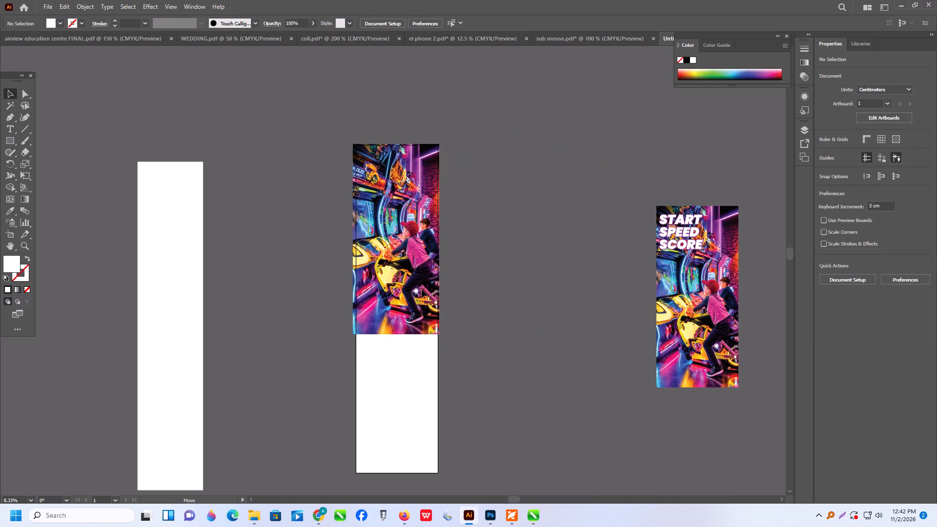
drag(422, 290, 423, 290)
click(510, 291)
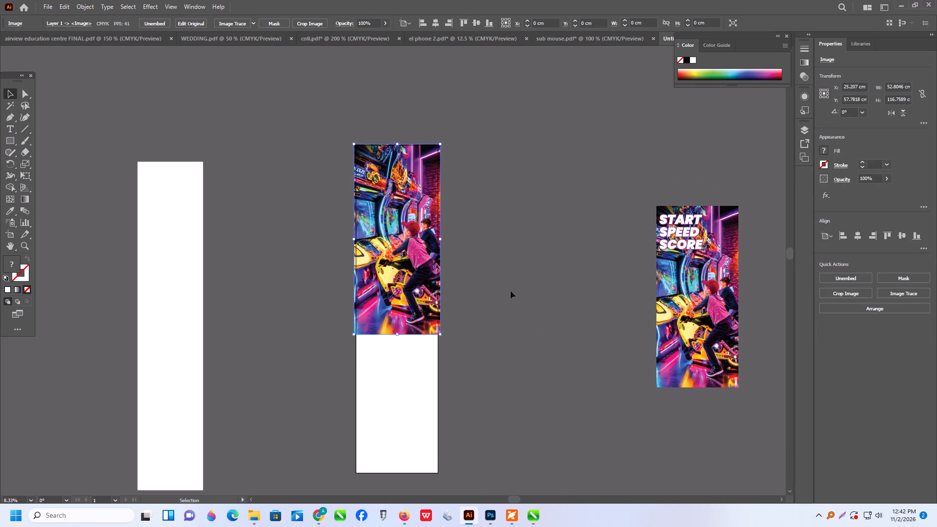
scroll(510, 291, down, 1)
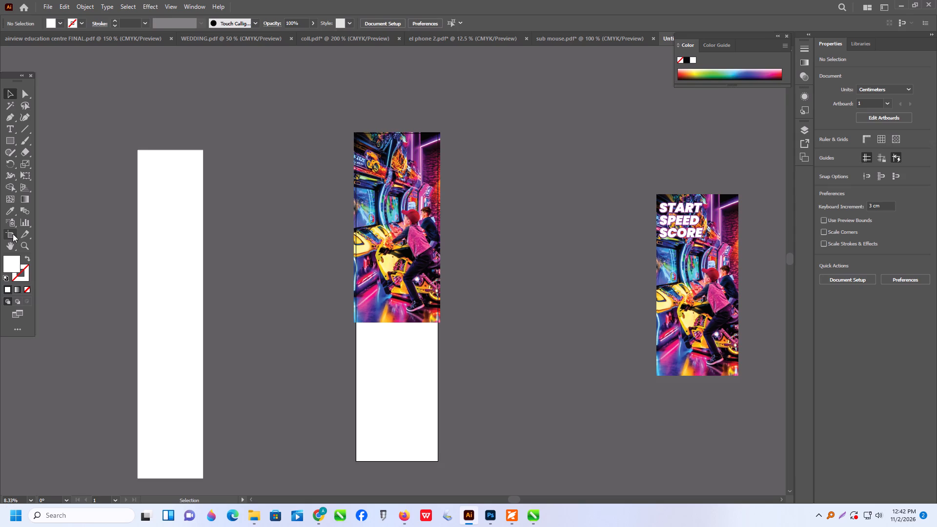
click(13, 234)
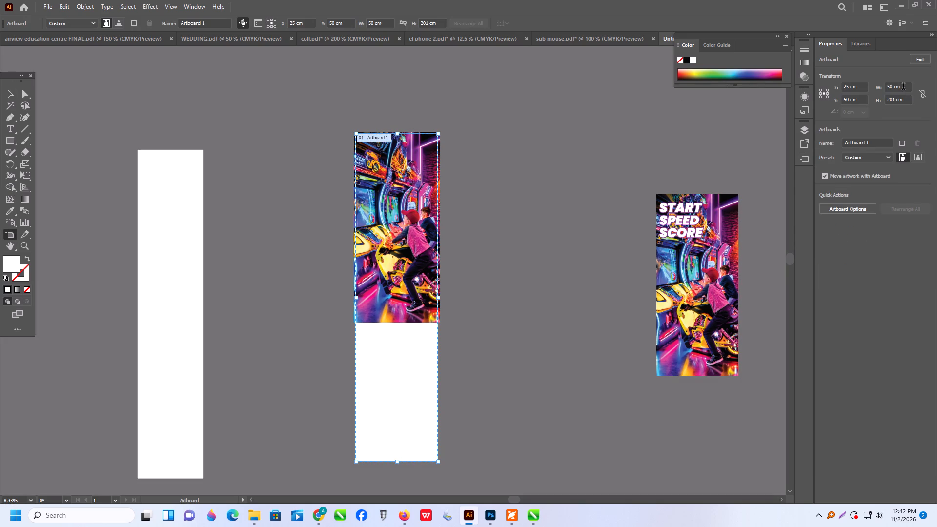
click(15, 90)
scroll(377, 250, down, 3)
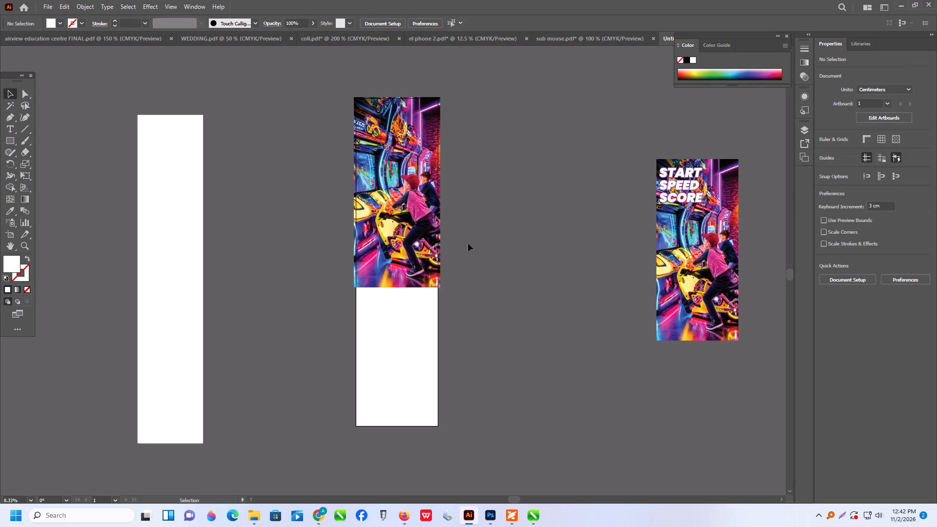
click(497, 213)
Delete the white 40 × 201 cm rectangle to the left of the artboard.
click(204, 256)
click(155, 245)
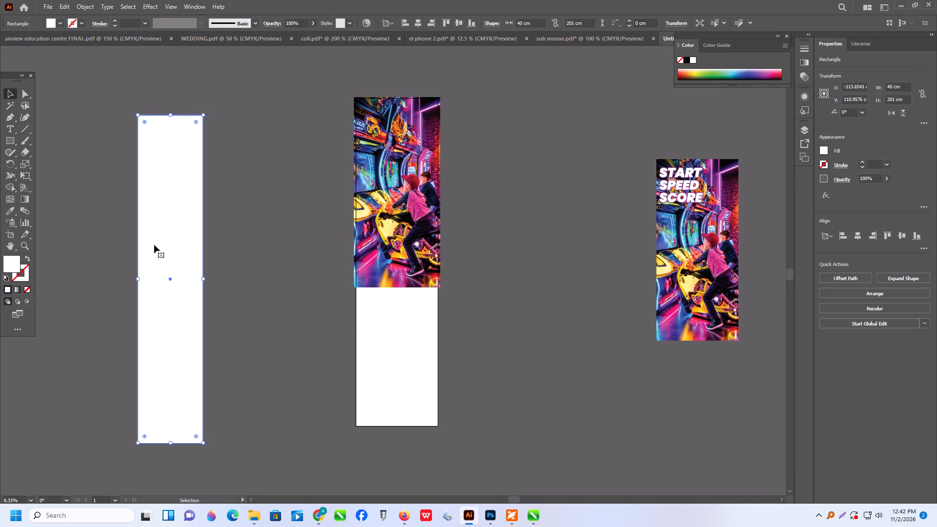
key(Delete)
Switch to Chrome, open the FUN ZONE BayVibe racing pin among the related Pinterest pins, and copy its image.
click(328, 511)
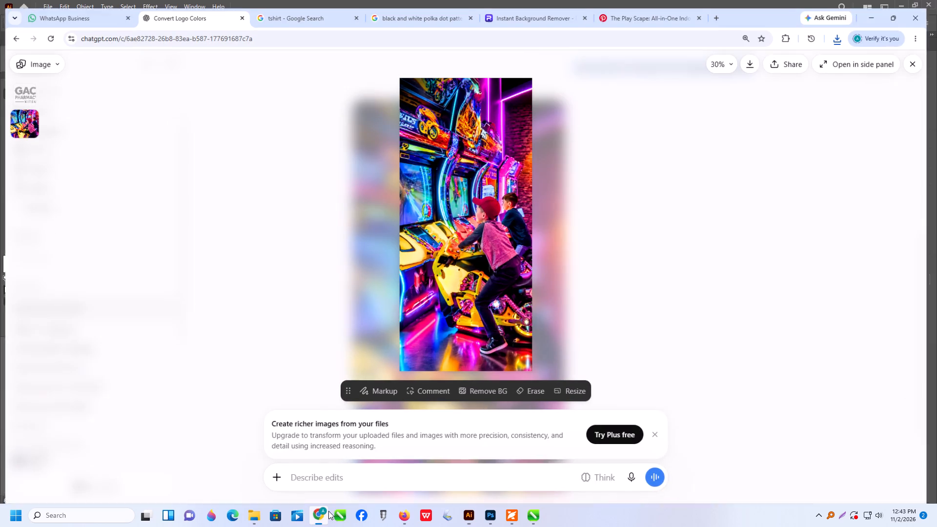
click(609, 8)
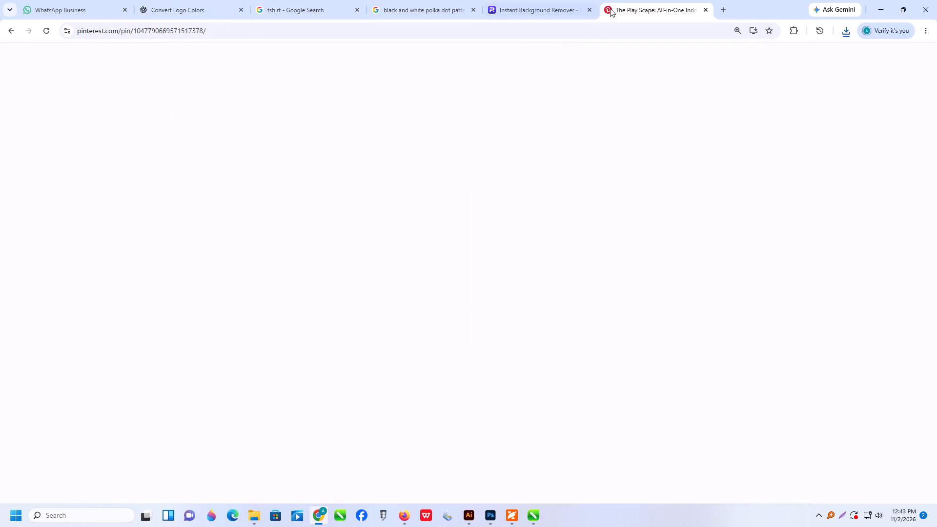
scroll(729, 345, down, 1)
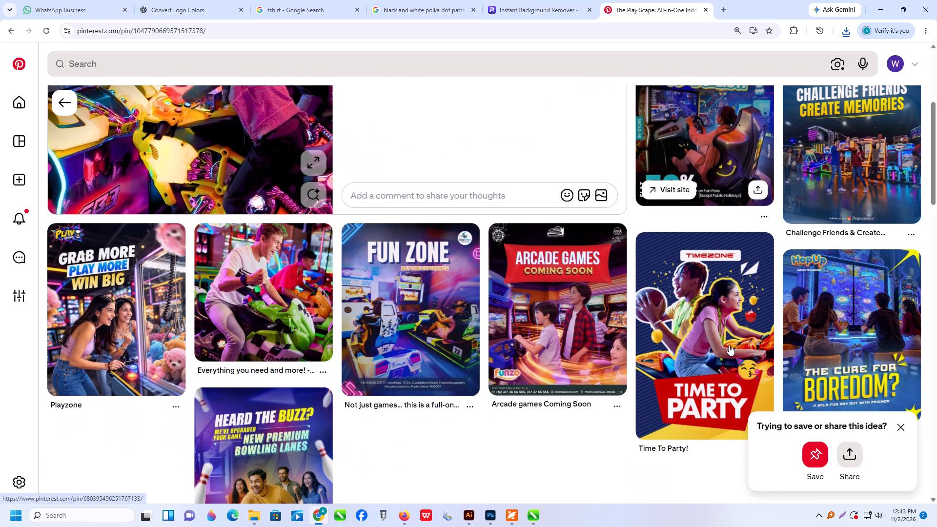
scroll(729, 345, up, 1)
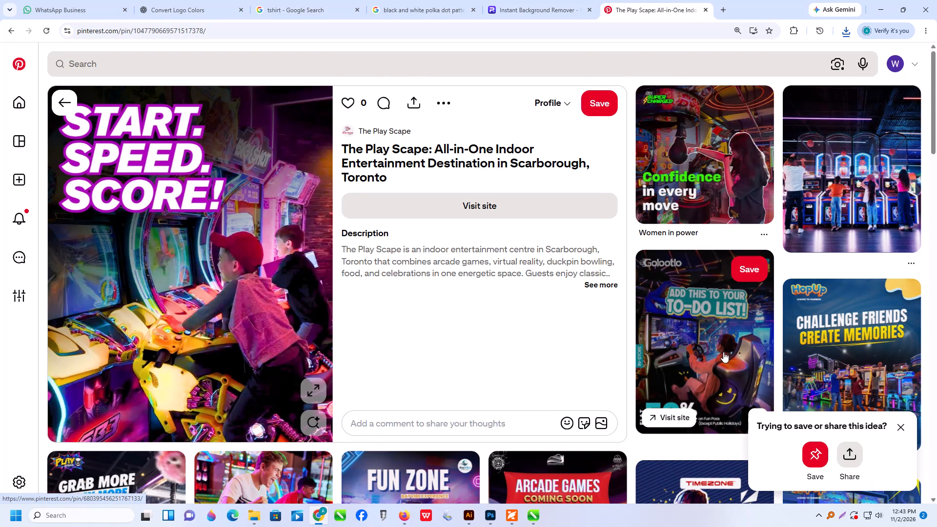
scroll(723, 352, down, 1)
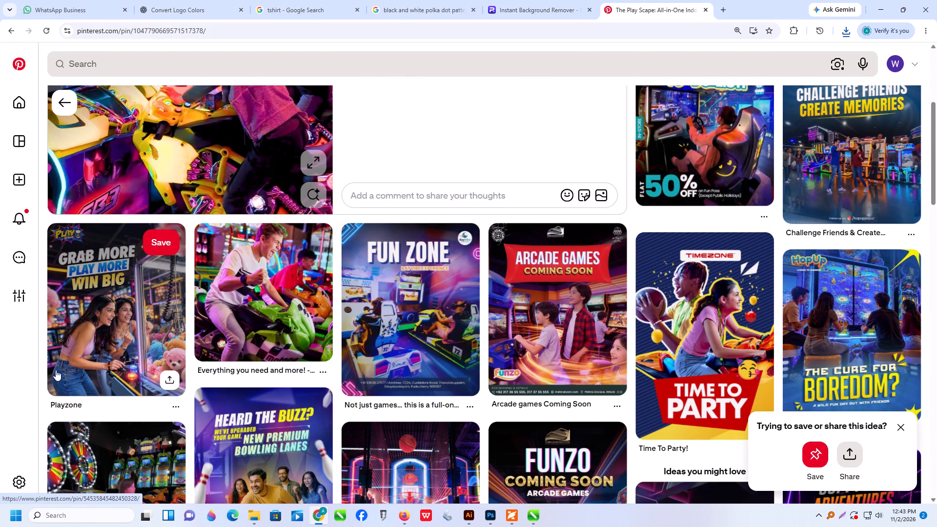
click(393, 335)
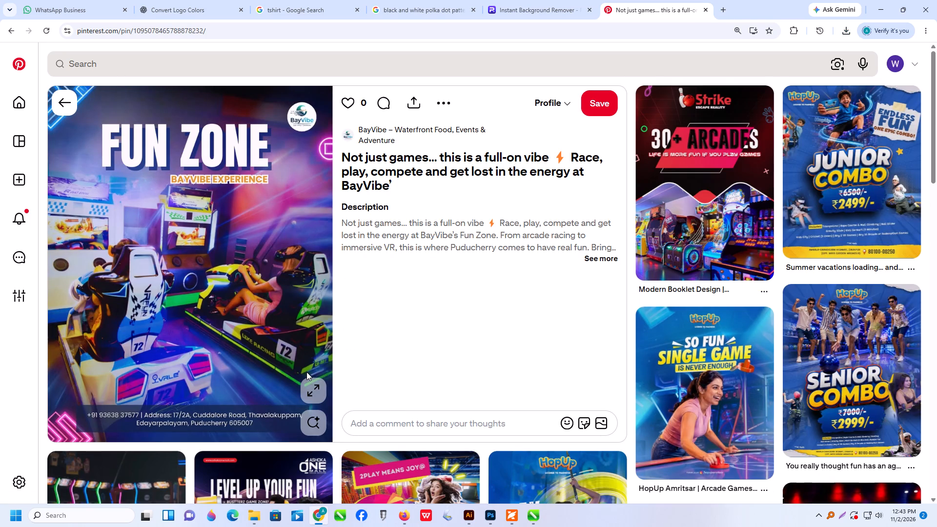
scroll(306, 372, down, 1)
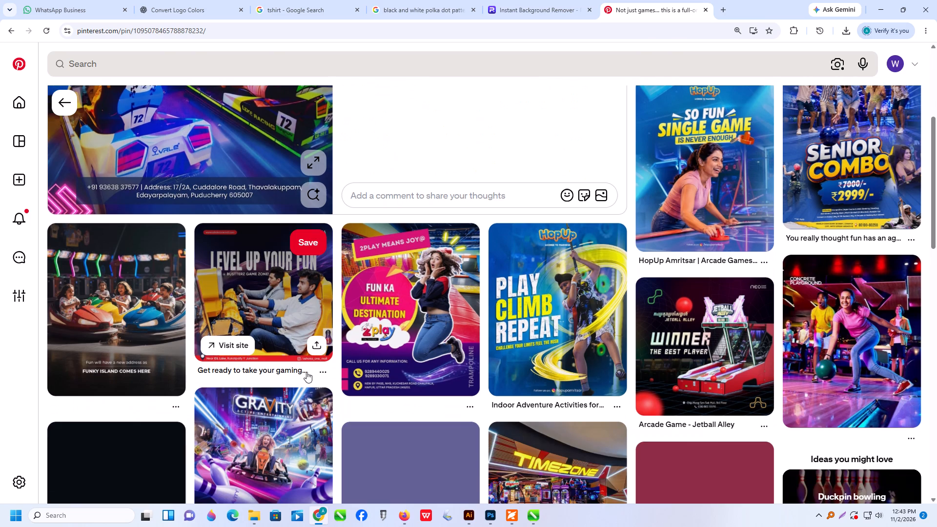
scroll(306, 372, up, 1)
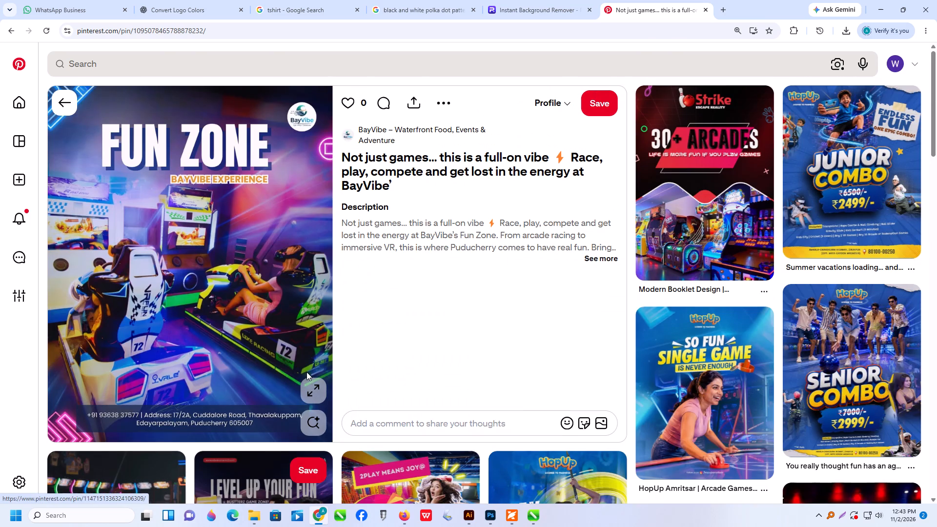
right_click(285, 358)
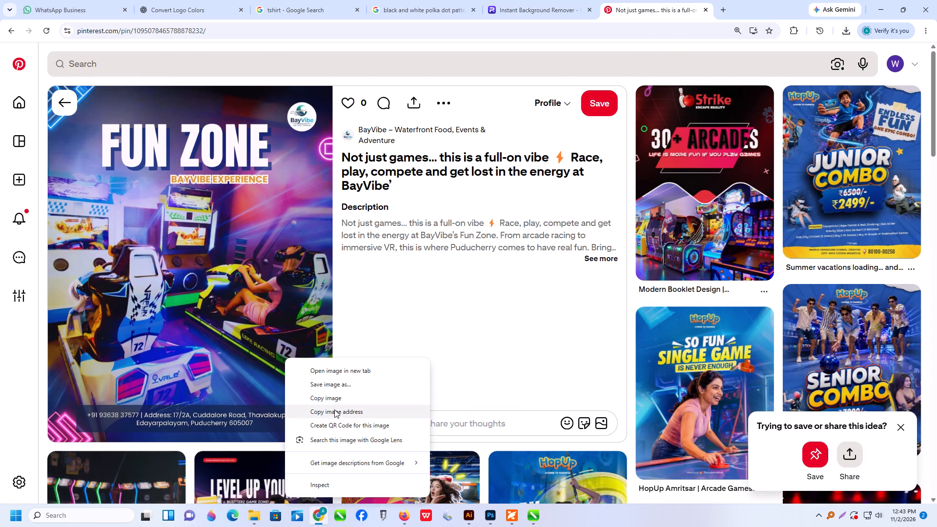
click(335, 403)
scroll(402, 373, down, 1)
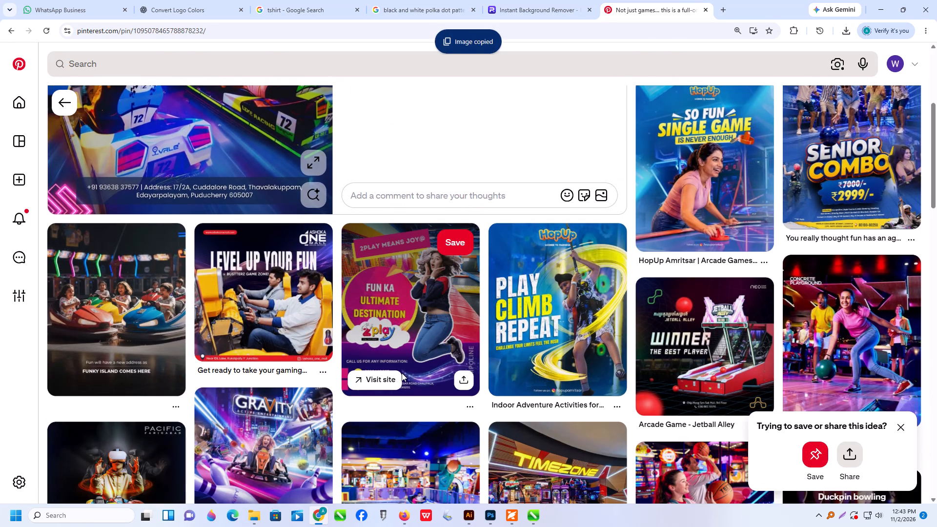
scroll(402, 373, down, 1)
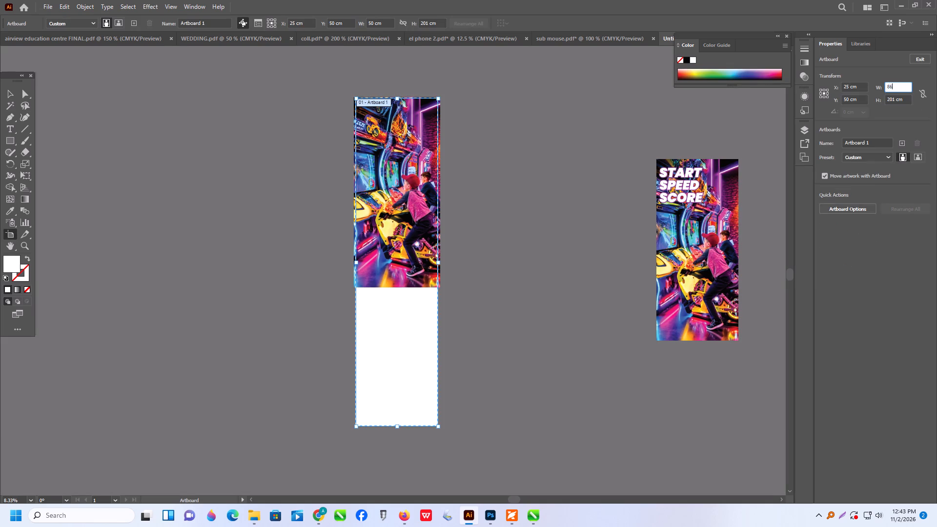
key(Return)
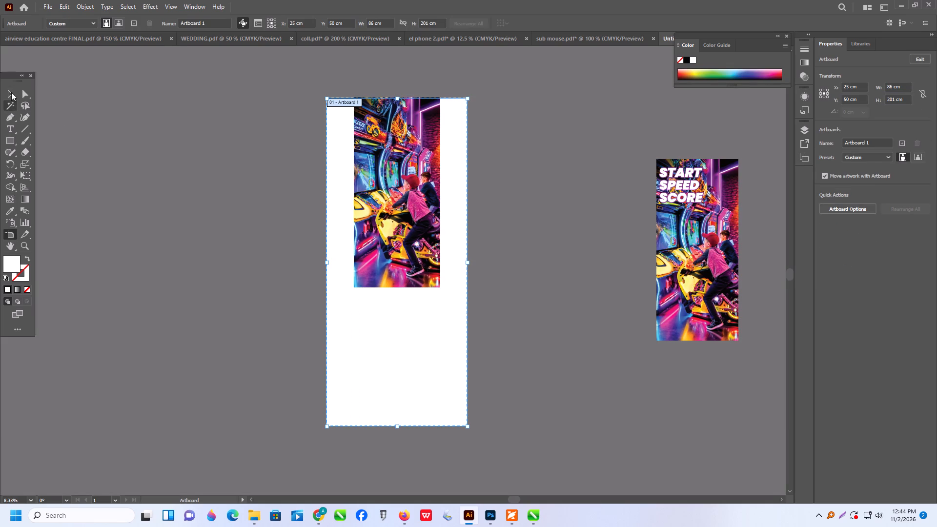
Move the arcade image without wording off the artboard into the empty area on its left.
click(11, 92)
drag(408, 163, 136, 193)
Align the START SPEED SCORE group to the artboard's left and top edges and scale it proportionally to about 92 × 203 cm.
click(736, 270)
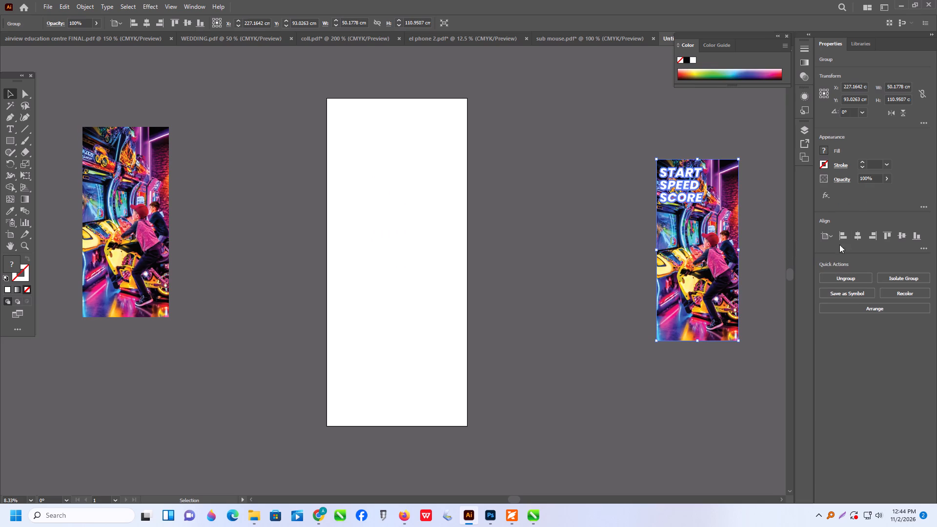
click(845, 234)
click(886, 233)
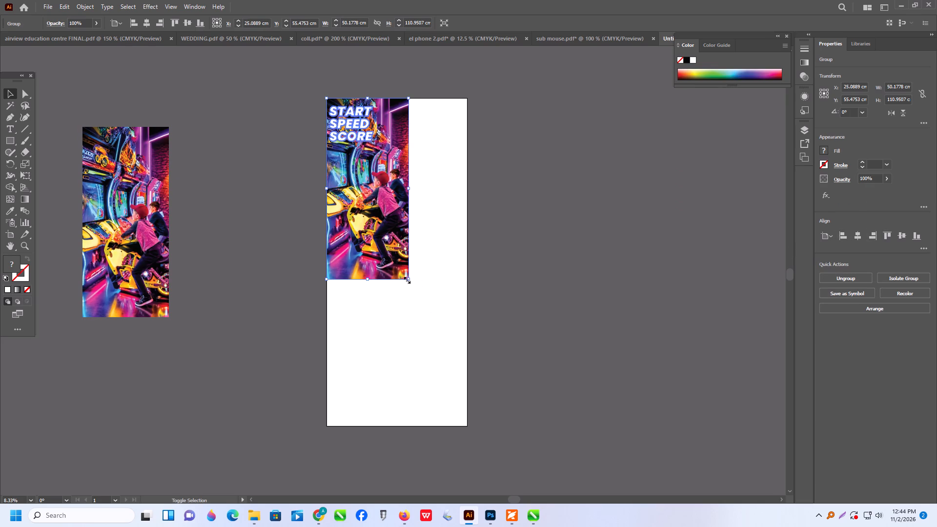
shift+drag(407, 279, 477, 452)
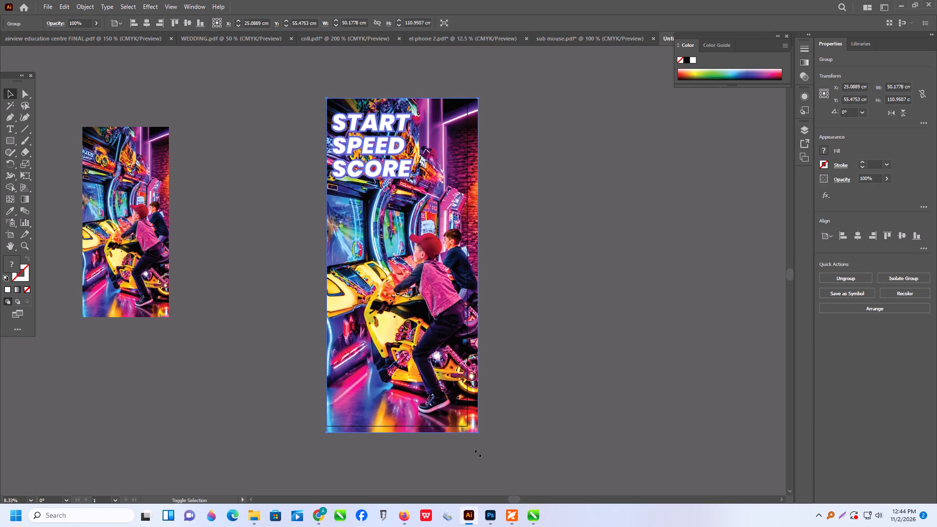
shift+drag(477, 452, 476, 452)
click(510, 342)
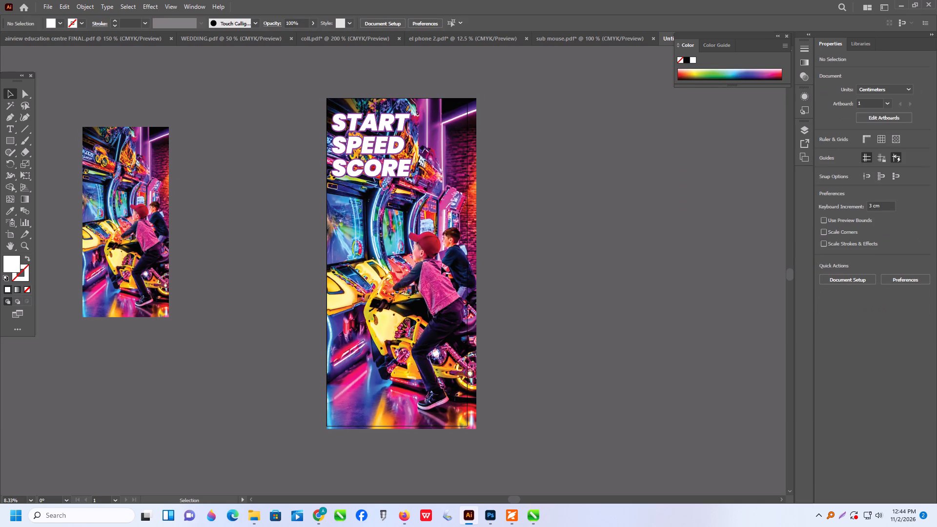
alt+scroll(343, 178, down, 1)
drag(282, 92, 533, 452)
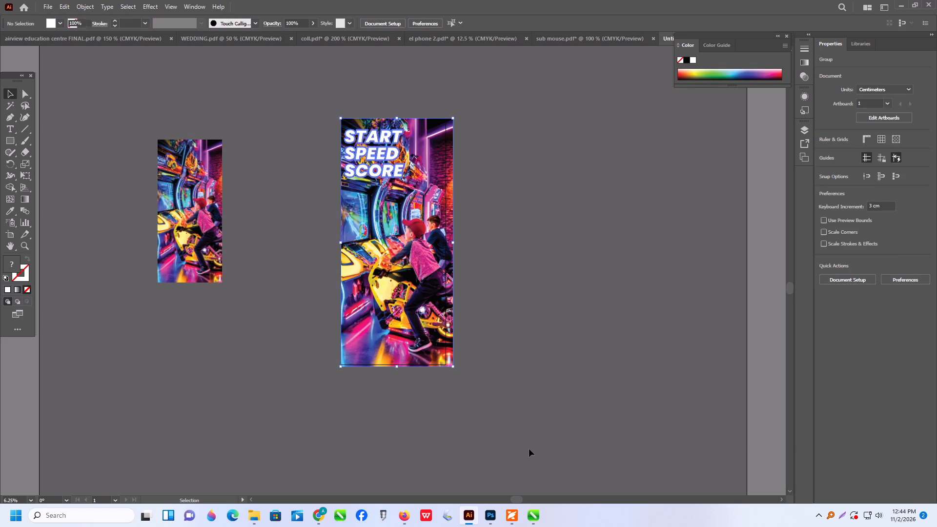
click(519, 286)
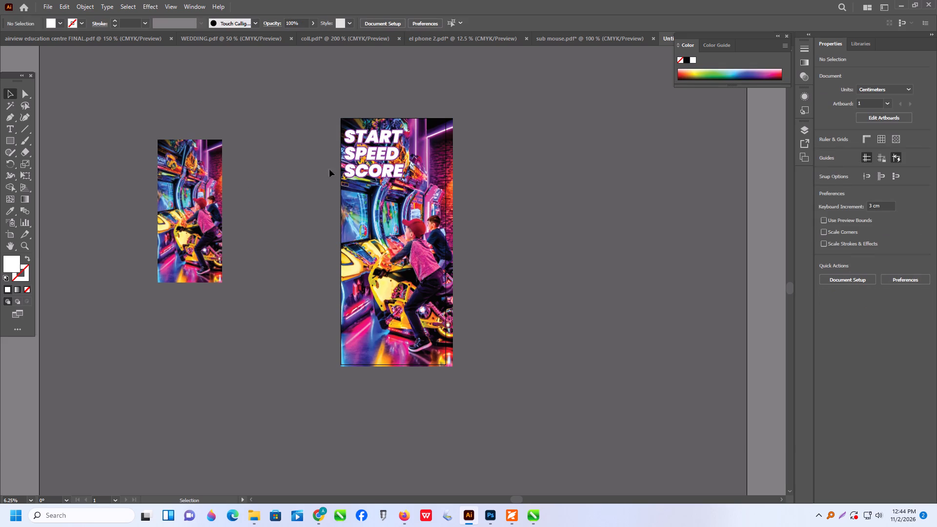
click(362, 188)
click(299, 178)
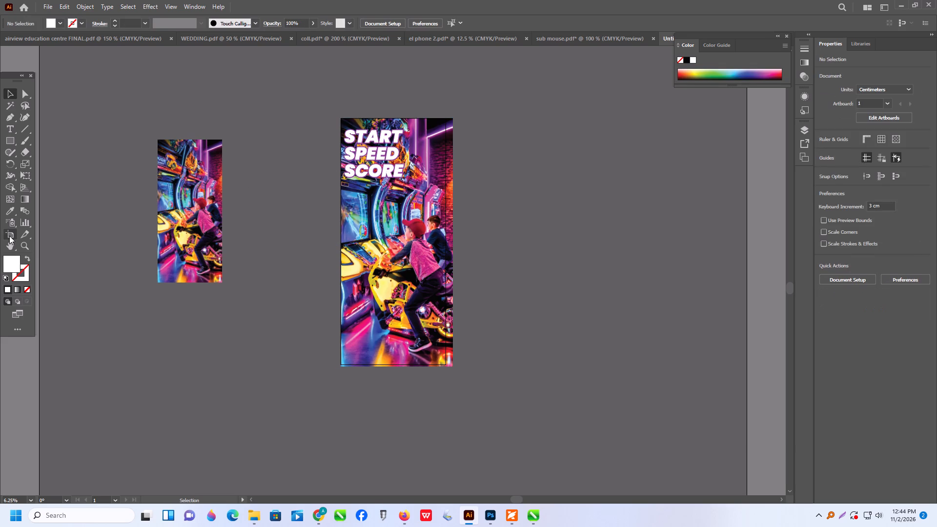
Draw a white 86 × 201 cm rectangle and align it to the artboard's left and top edges, over the START SPEED SCORE group.
click(9, 236)
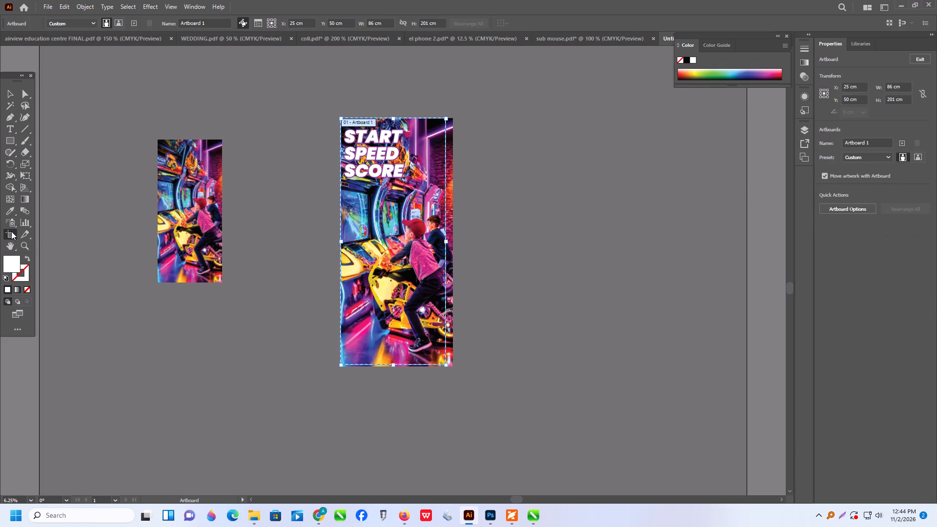
click(12, 138)
click(219, 92)
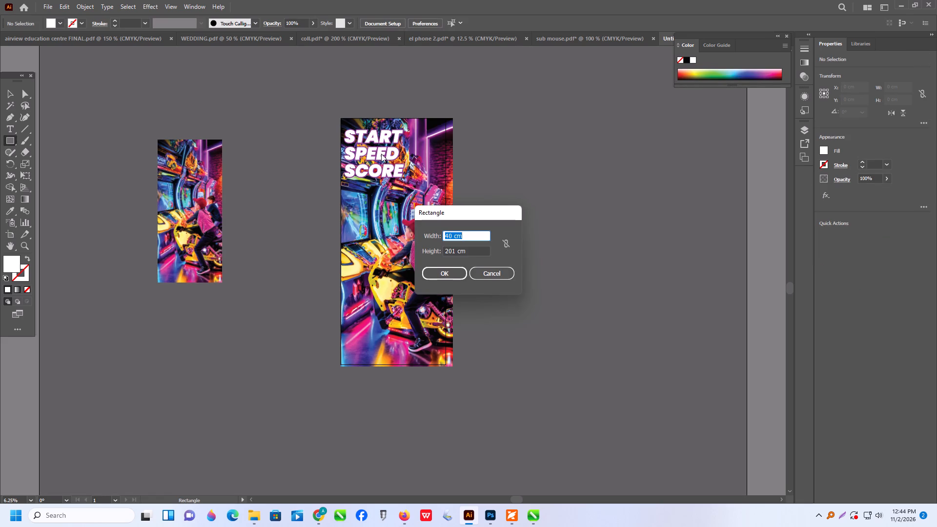
text(86)
key(Return)
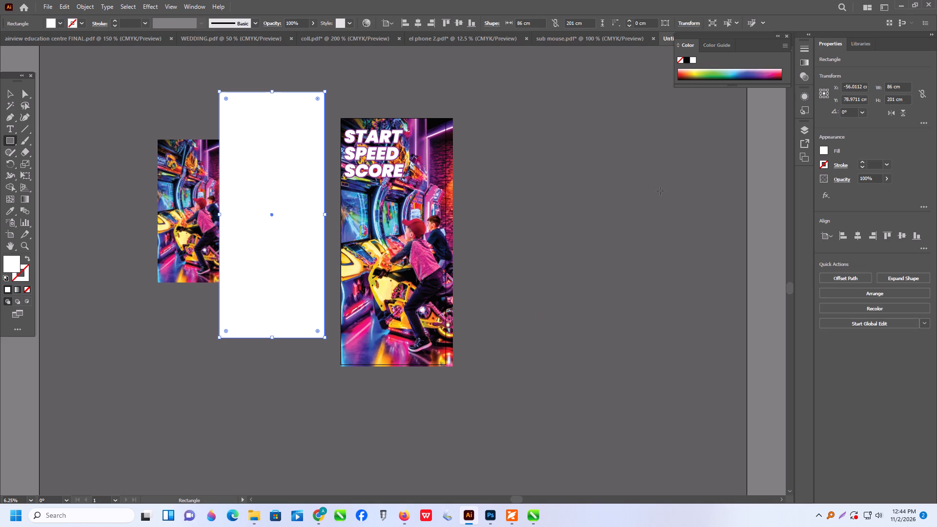
click(846, 232)
click(882, 239)
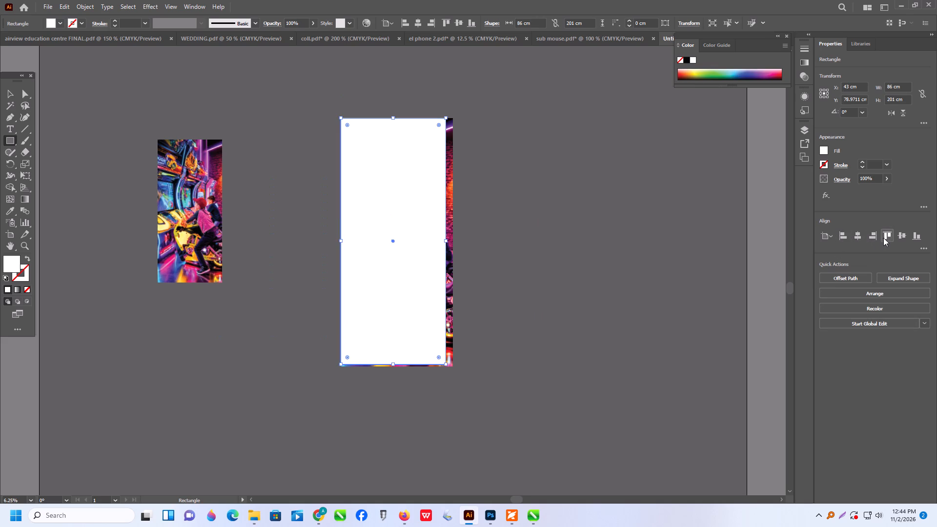
Make a clipping mask from the white rectangle and the START SPEED SCORE group so the artwork is cropped to the artboard.
click(8, 95)
click(309, 94)
drag(305, 86, 436, 236)
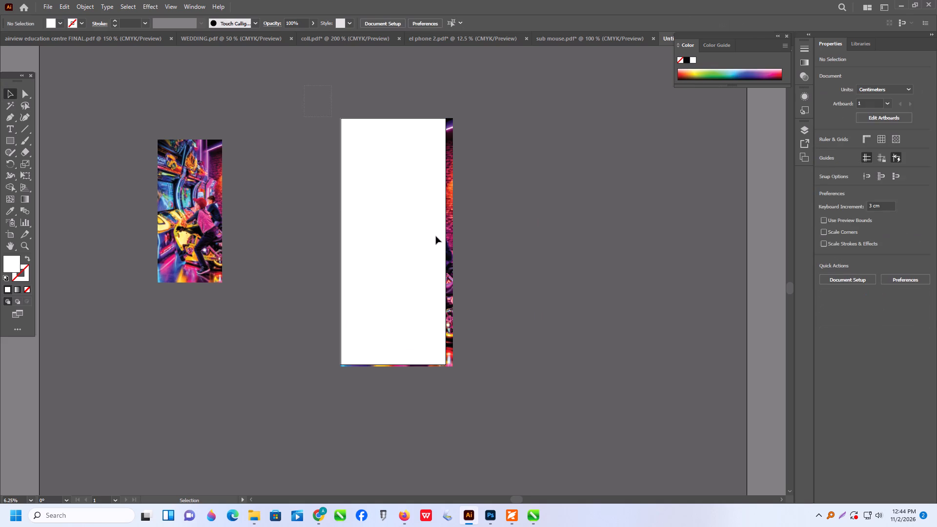
drag(436, 236, 511, 324)
right_click(401, 219)
click(461, 354)
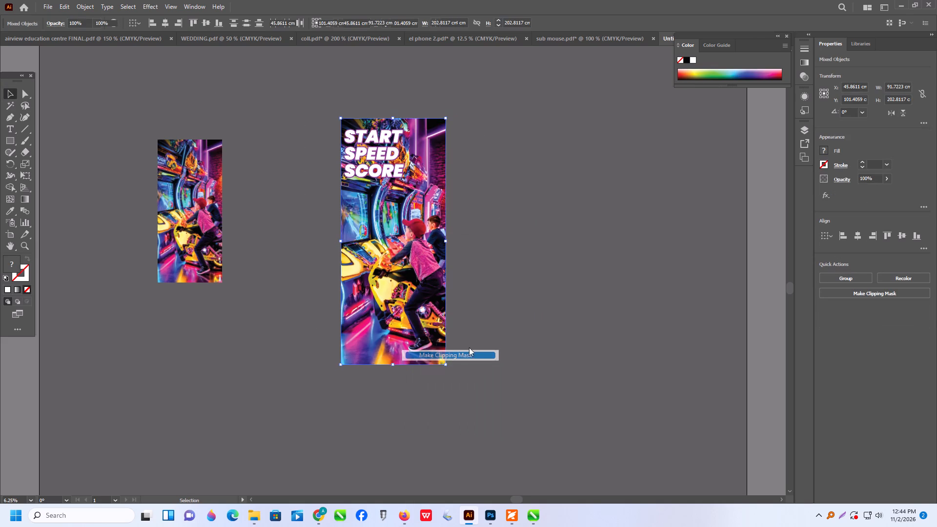
click(511, 315)
Move the loose arcade image beside the artboard so its top edge is about level with the artboard's top.
scroll(468, 313, down, 2)
scroll(443, 313, up, 3)
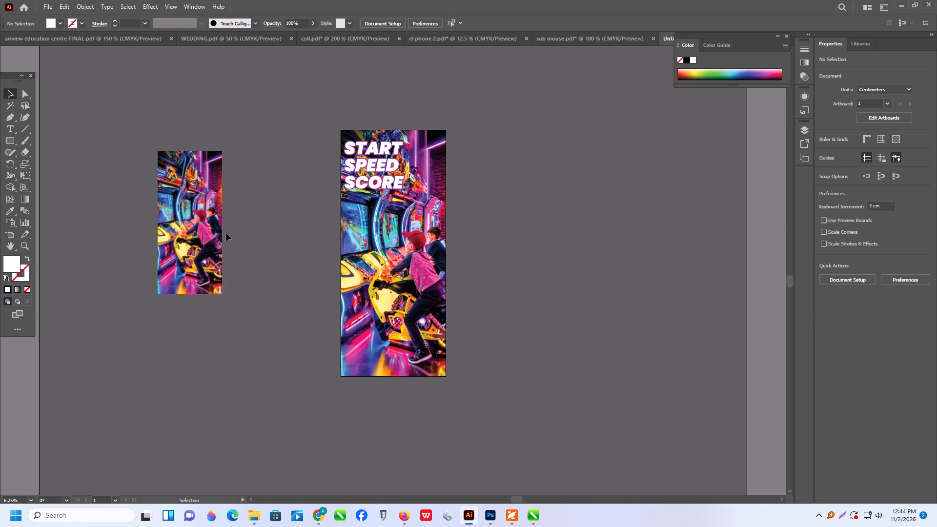
drag(190, 232, 199, 209)
alt+scroll(174, 313, down, 2)
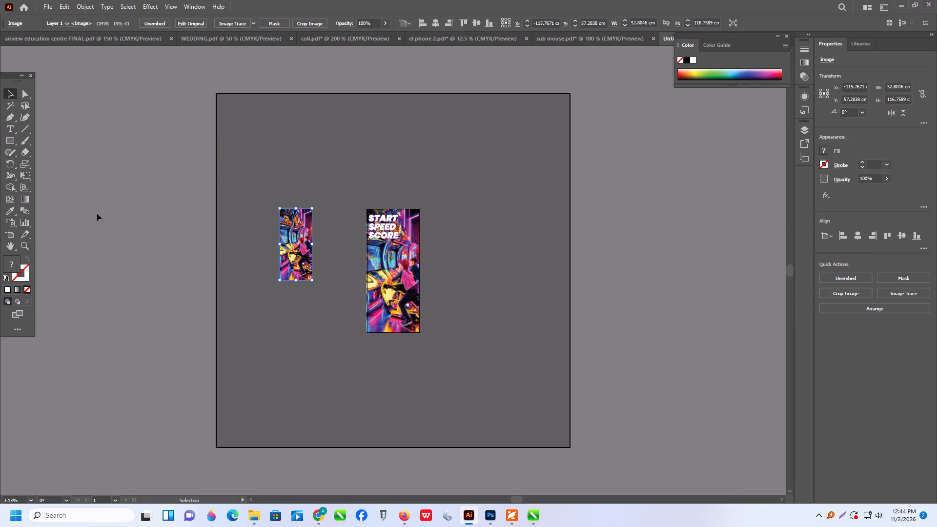
Move the loose arcade image to the canvas's upper-left area and the START SPEED SCORE artboard with its artwork just below it.
drag(299, 244, 272, 149)
click(9, 239)
drag(397, 305, 294, 296)
click(15, 89)
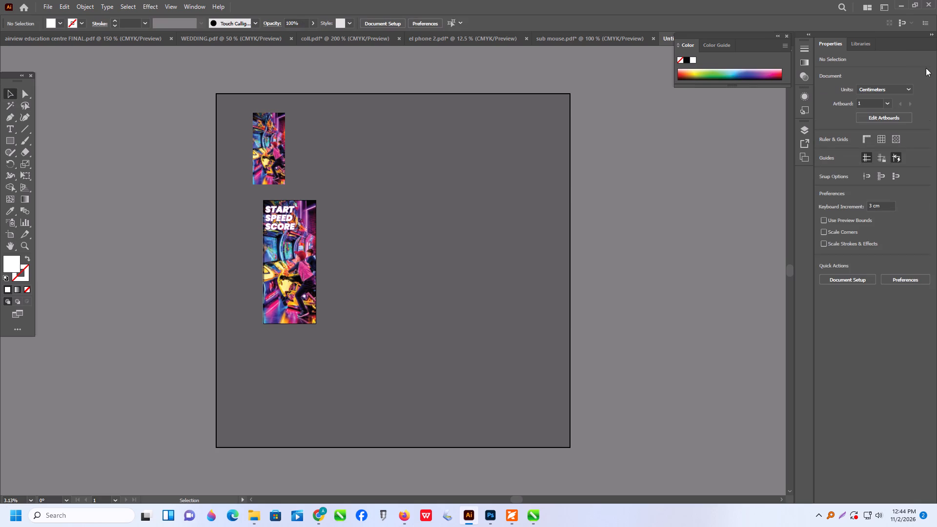
Minimize Illustrator and close the open Downloads and Desktop folder windows.
click(902, 3)
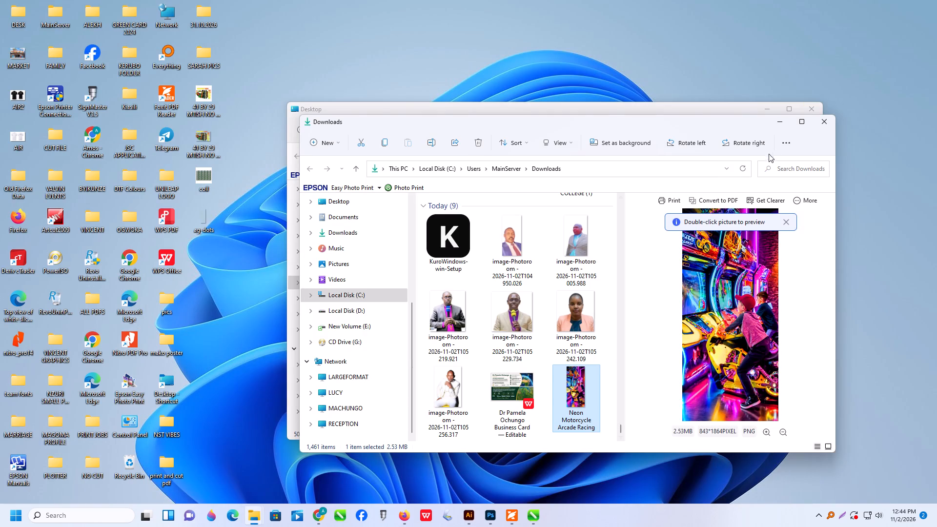
click(822, 122)
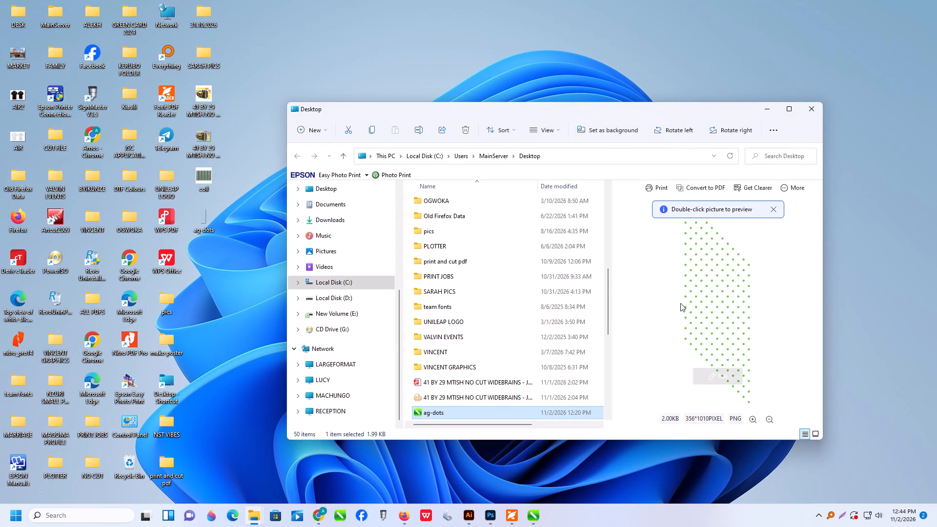
click(815, 112)
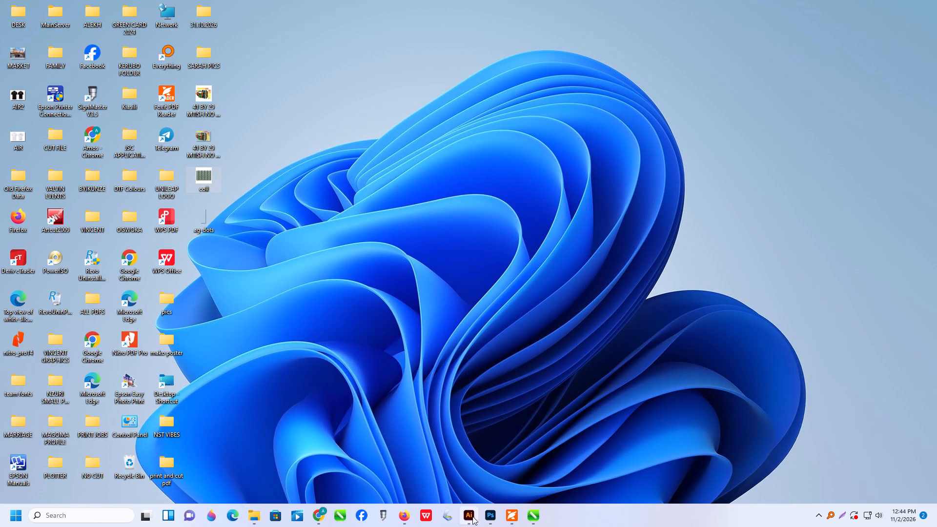
Switch to Chrome and show the FUN ZONE pin on Pinterest.
click(325, 513)
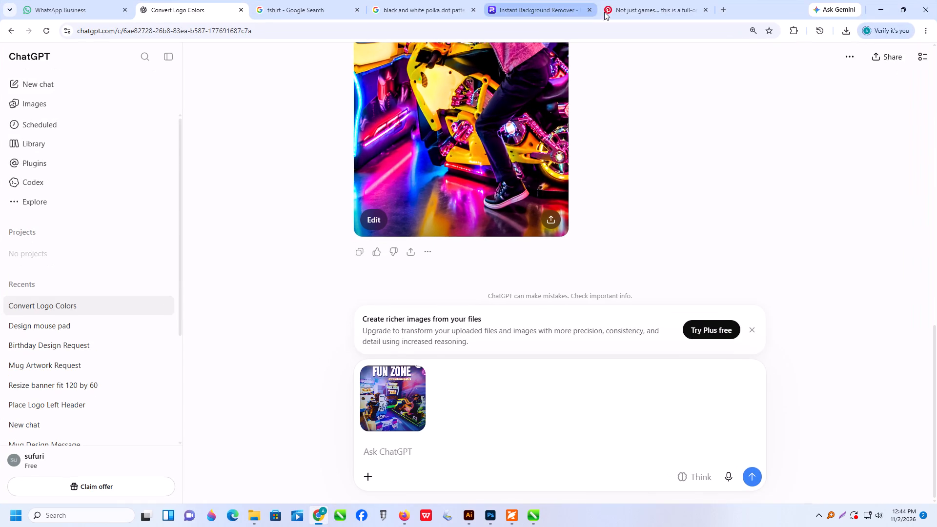
click(612, 14)
scroll(391, 268, up, 4)
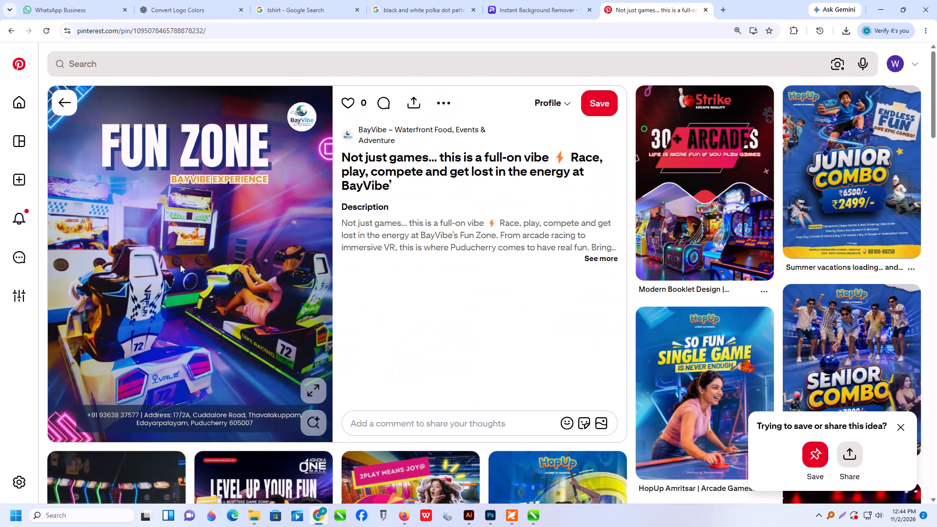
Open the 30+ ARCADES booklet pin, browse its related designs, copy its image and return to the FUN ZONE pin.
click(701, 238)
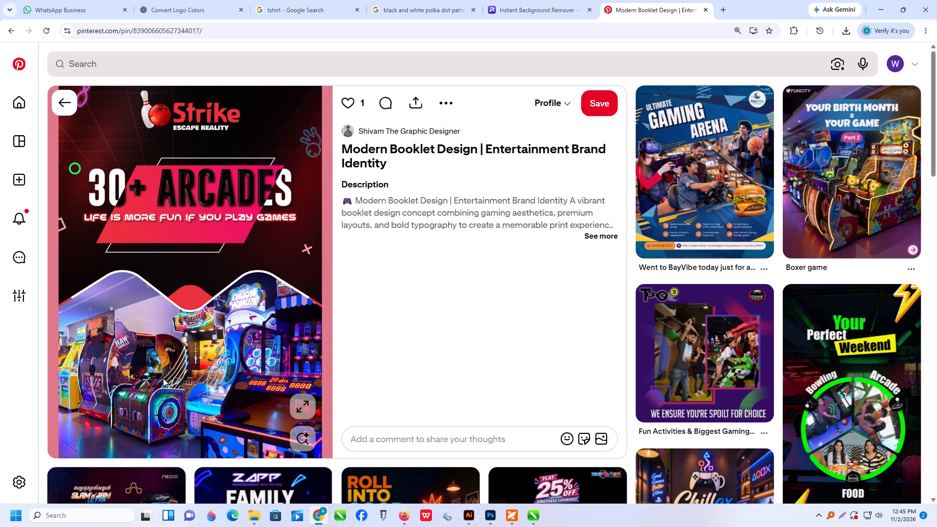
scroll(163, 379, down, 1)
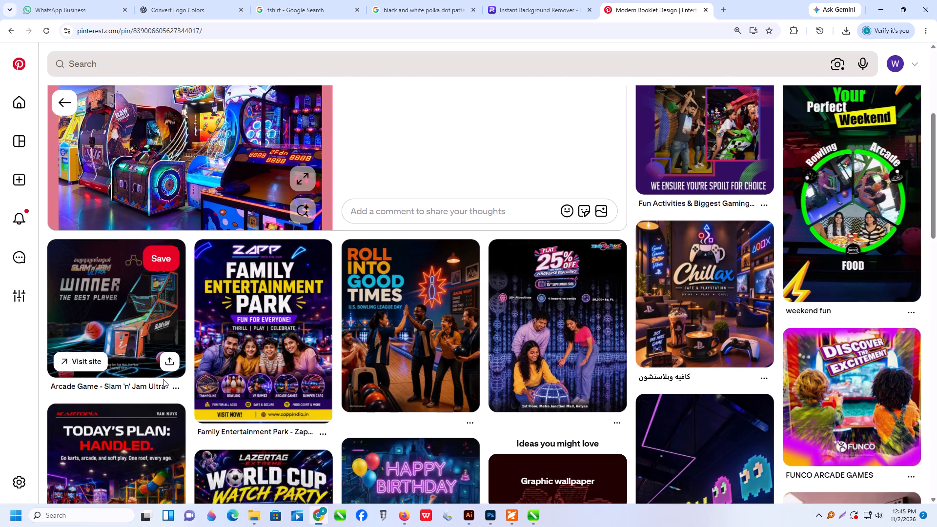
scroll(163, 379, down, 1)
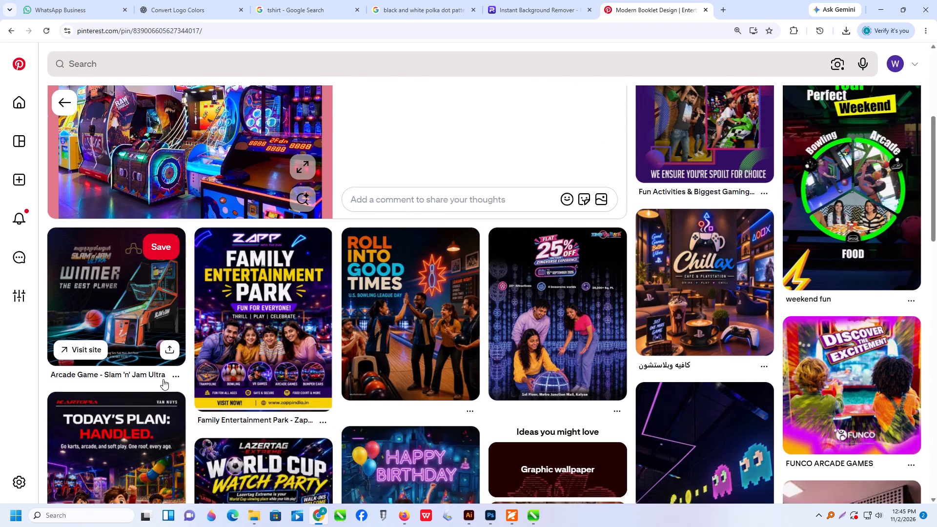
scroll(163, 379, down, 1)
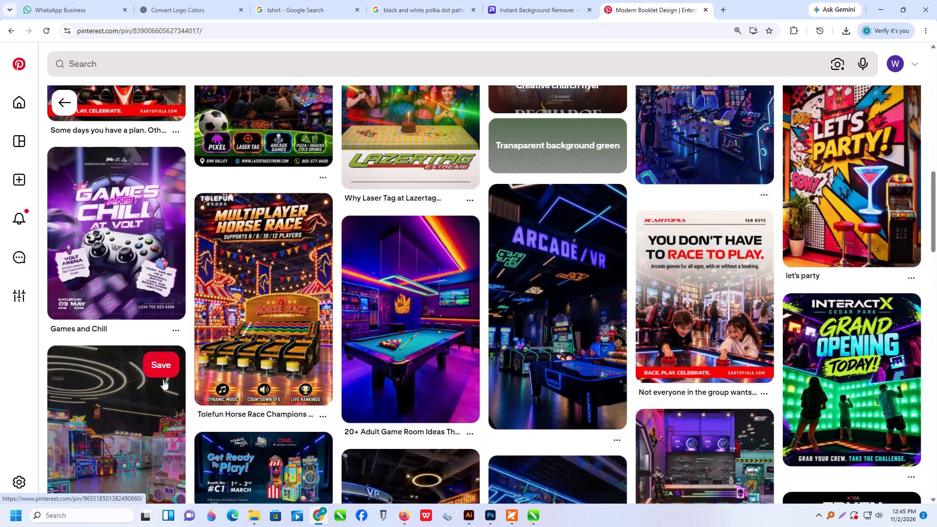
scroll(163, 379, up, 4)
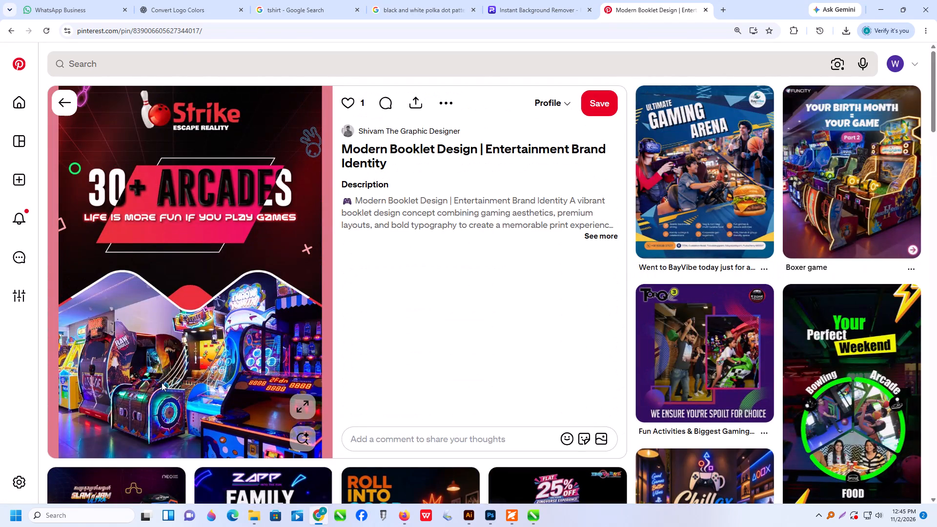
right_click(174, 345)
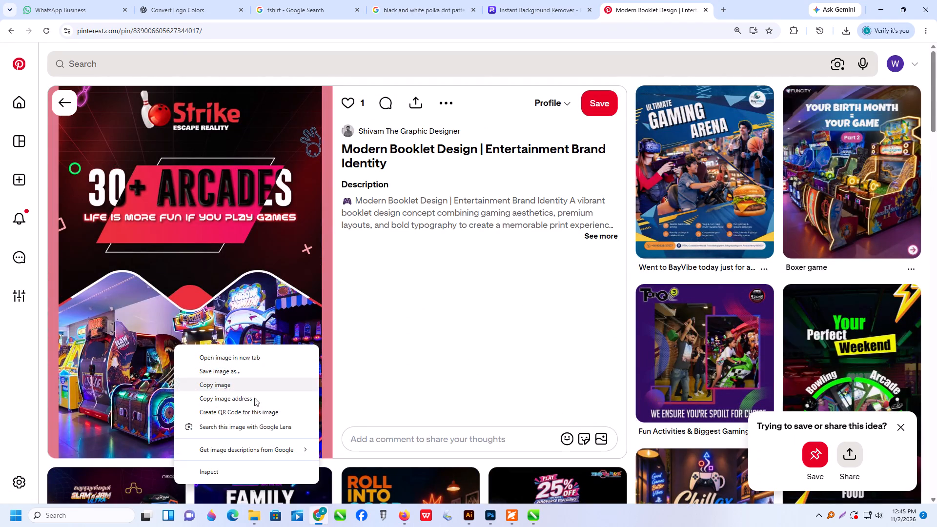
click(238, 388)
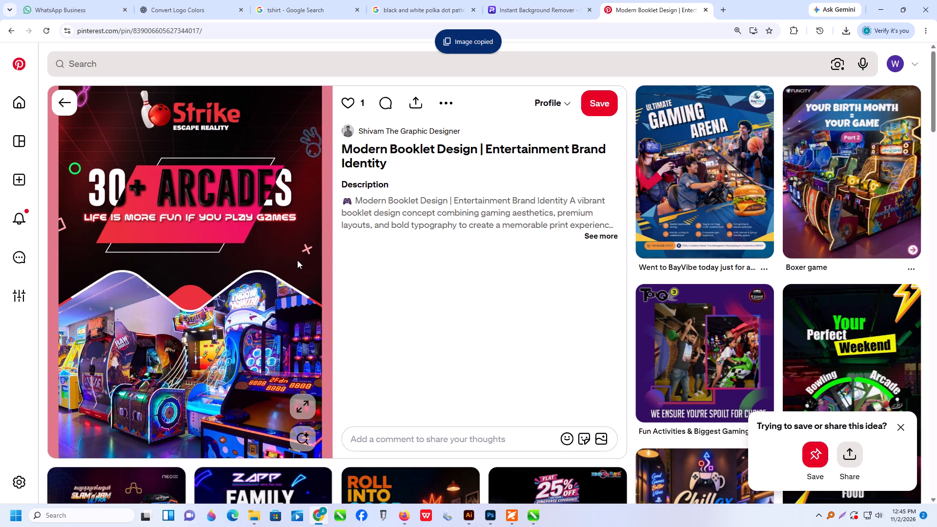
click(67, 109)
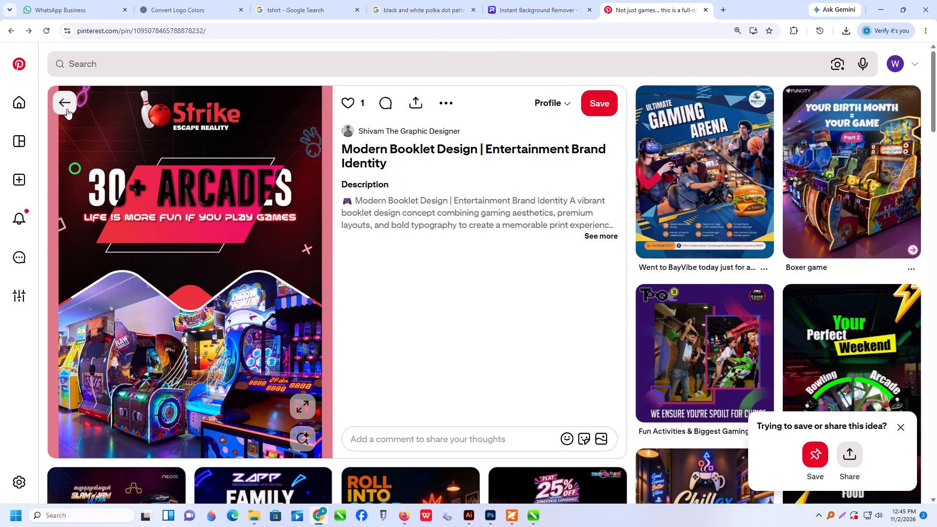
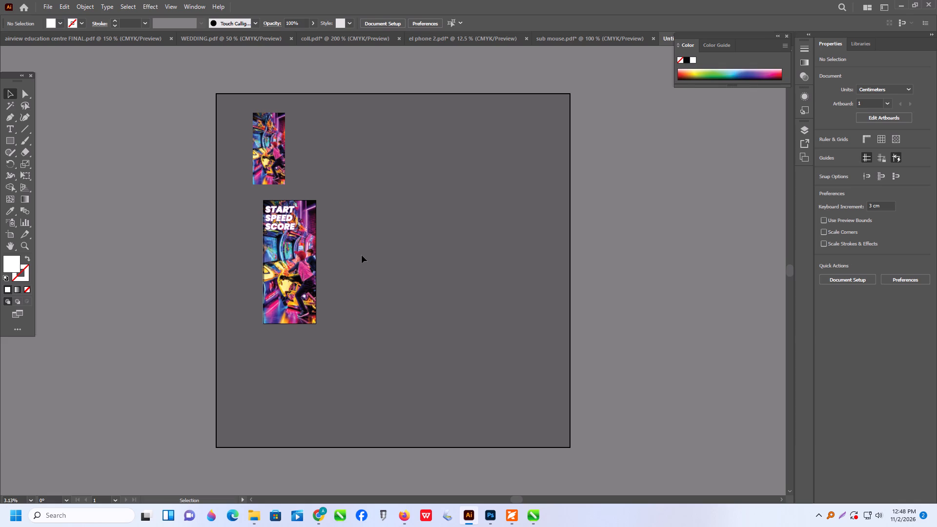
click(316, 261)
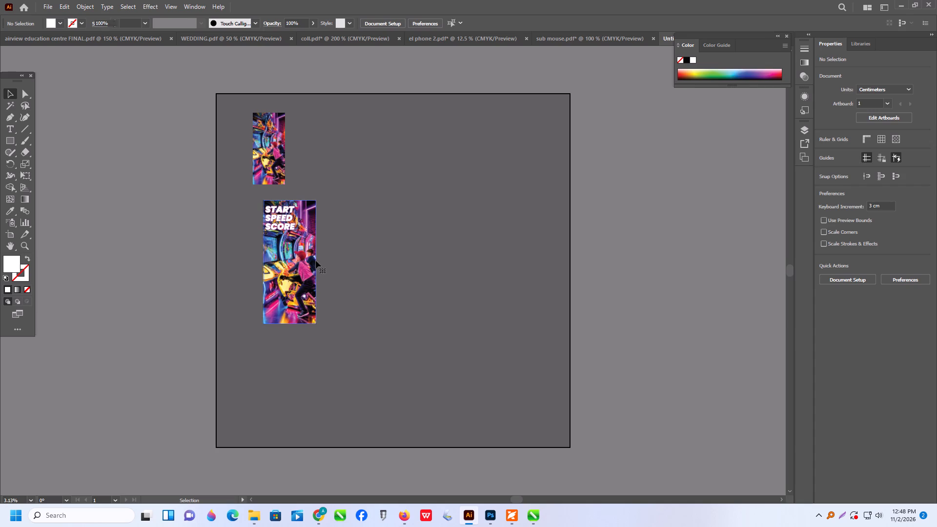
click(402, 203)
click(291, 269)
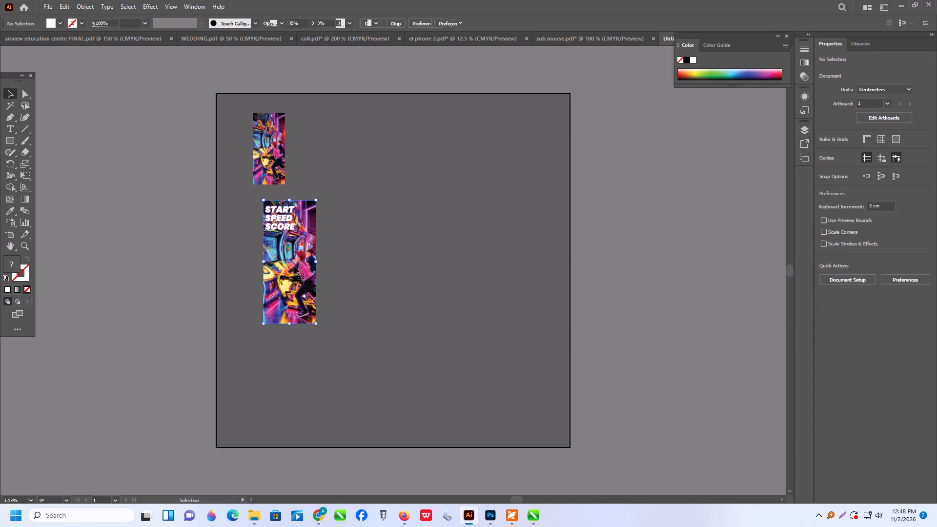
drag(283, 261, 373, 228)
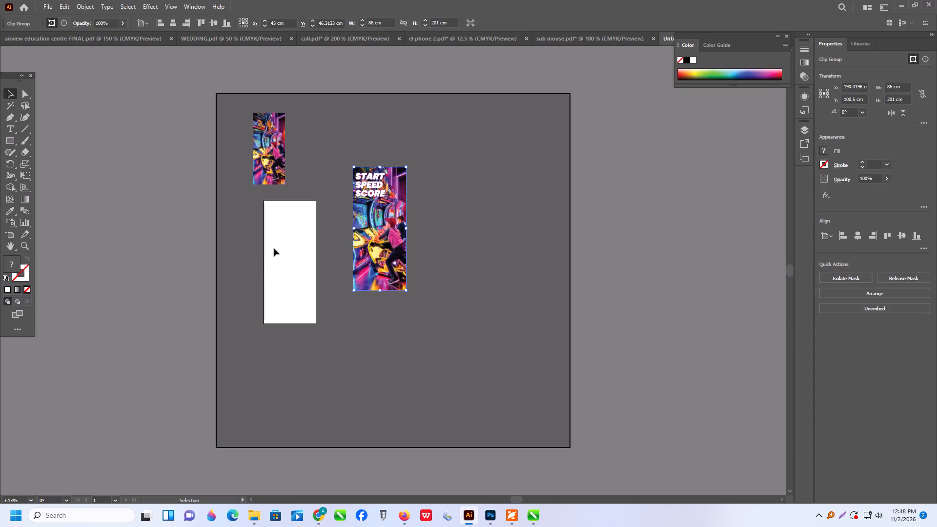
alt+scroll(292, 246, up, 1)
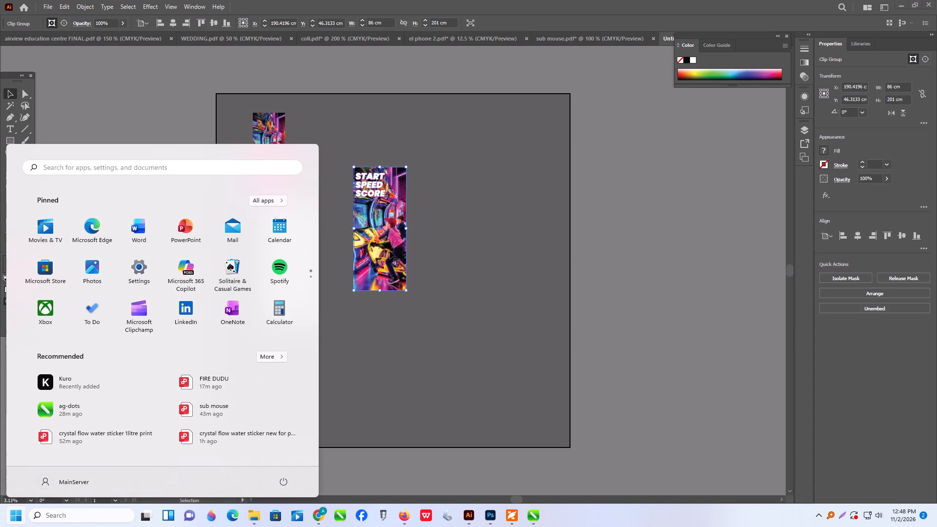
click(510, 214)
Set the width of Artboard 1 to 52 cm and leave artboard editing.
scroll(375, 251, up, 3)
alt+scroll(410, 194, up, 3)
scroll(403, 286, down, 2)
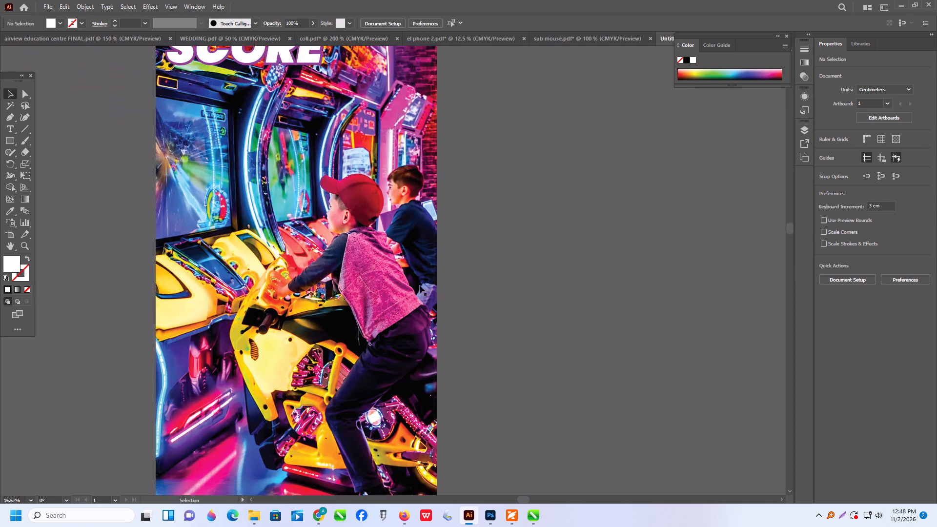
scroll(420, 285, down, 6)
alt+scroll(385, 298, down, 1)
alt+scroll(329, 290, down, 3)
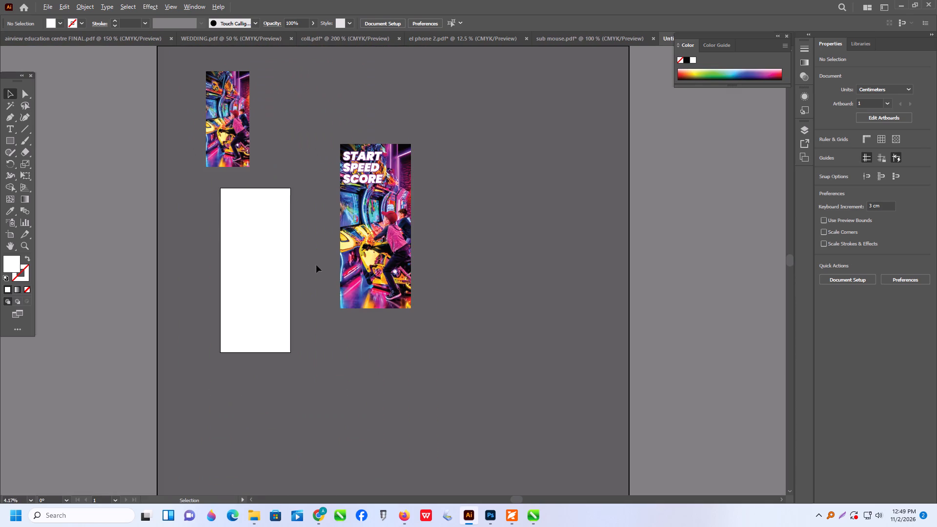
alt+scroll(298, 247, up, 1)
scroll(351, 257, down, 1)
scroll(319, 285, up, 2)
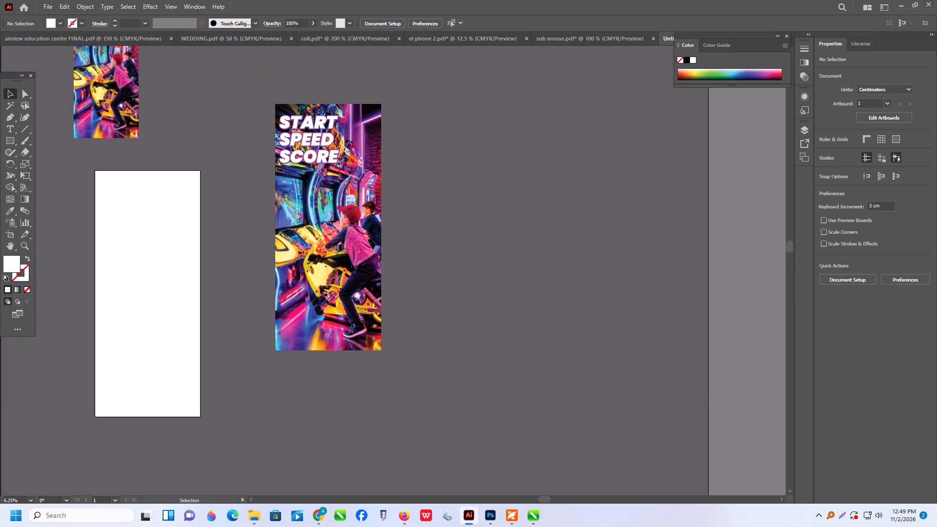
click(8, 233)
drag(901, 87, 754, 97)
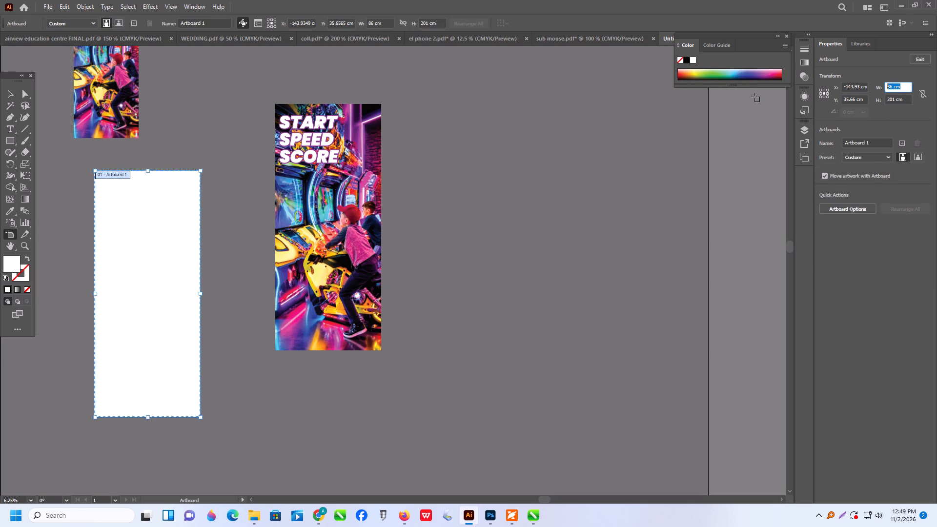
text(50)
key(BackSpace)
key(2)
key(Return)
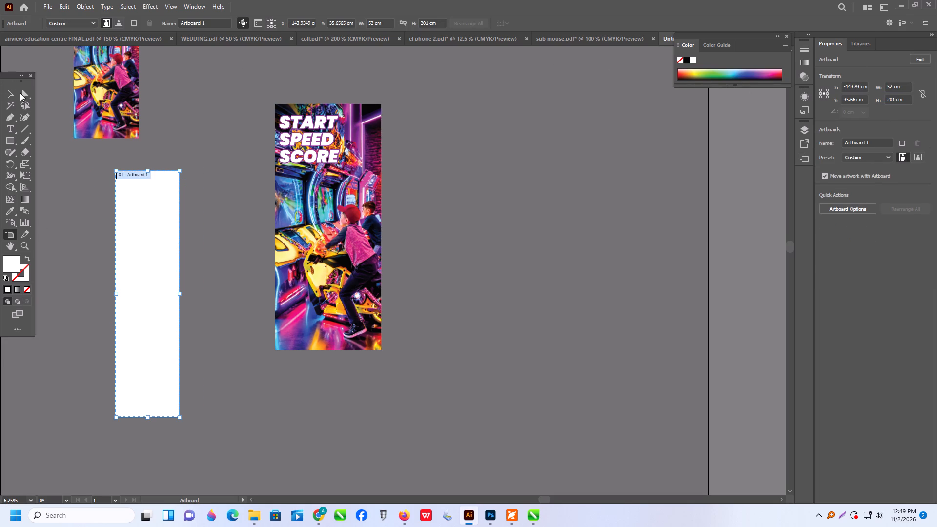
click(8, 94)
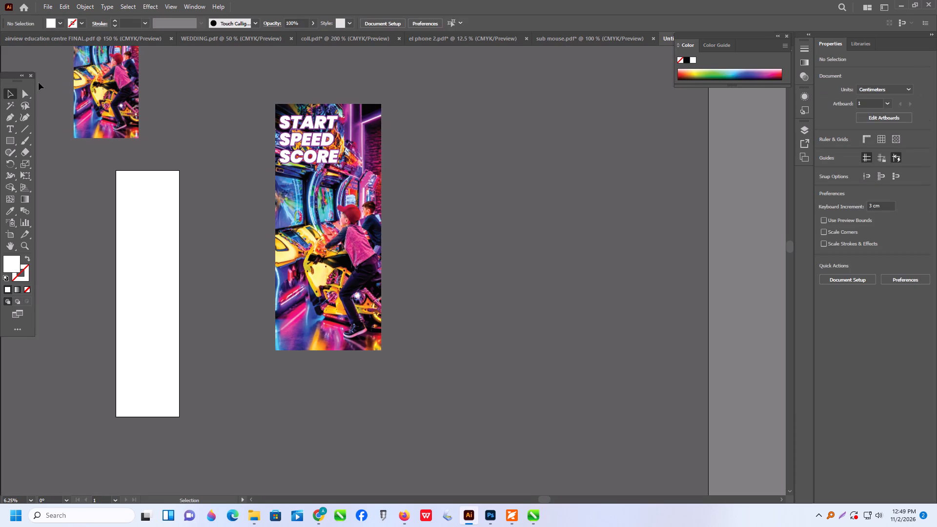
Switch to Chrome to return to the Convert Logo Colors chat in ChatGPT.
click(315, 514)
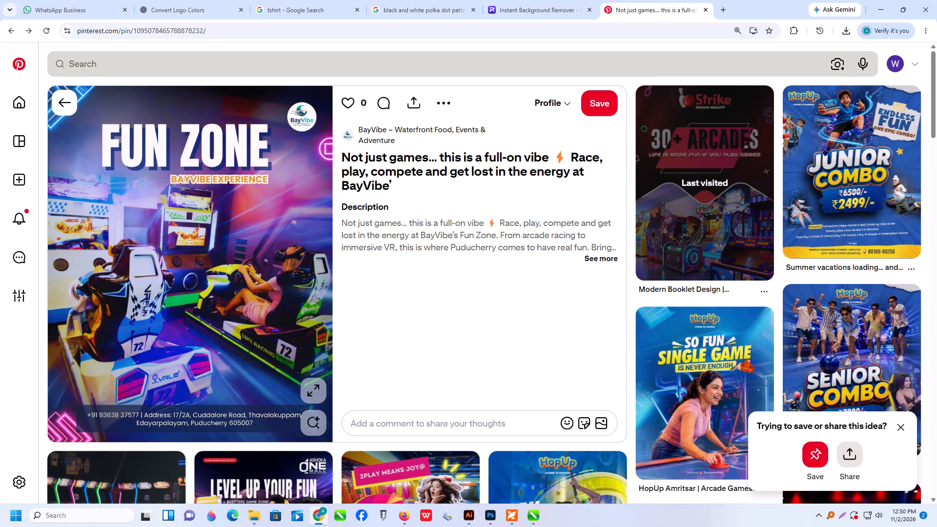
scroll(654, 57, down, 1)
scroll(773, 50, down, 1)
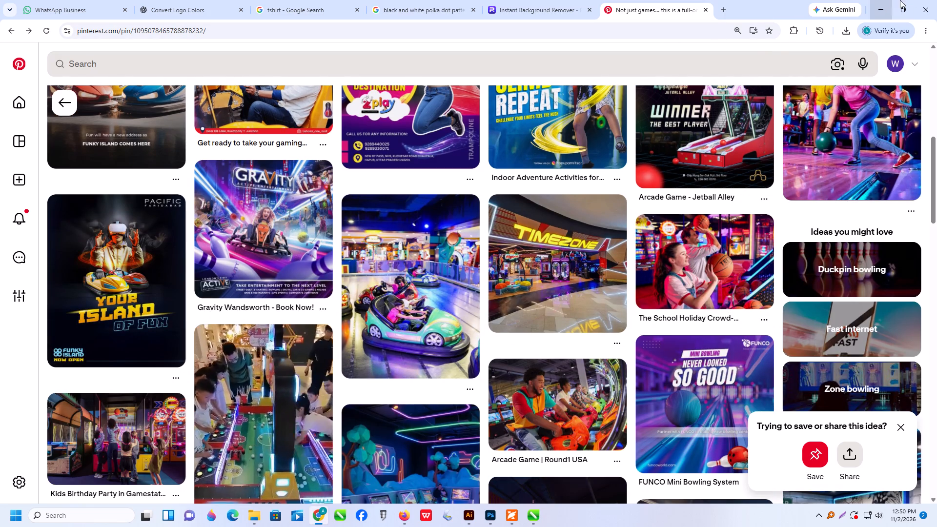
scroll(599, 233, down, 1)
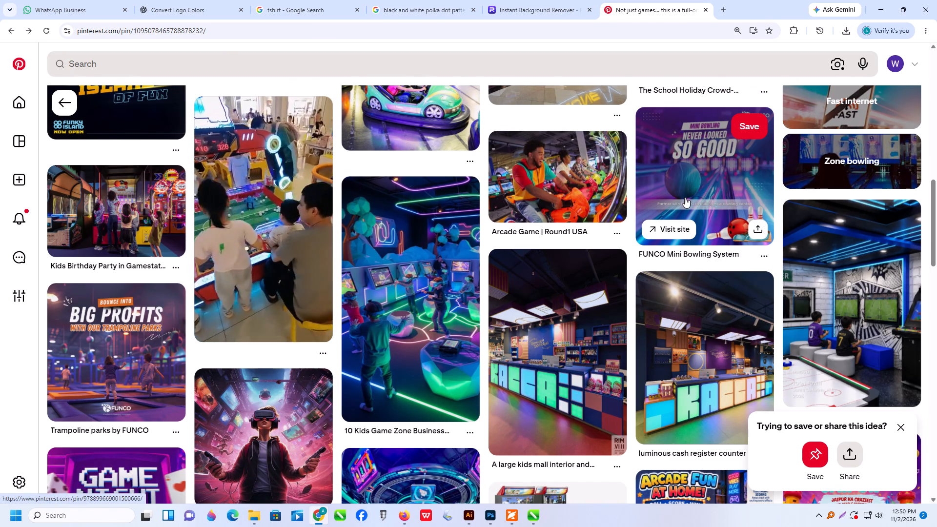
scroll(685, 197, down, 1)
scroll(592, 219, down, 2)
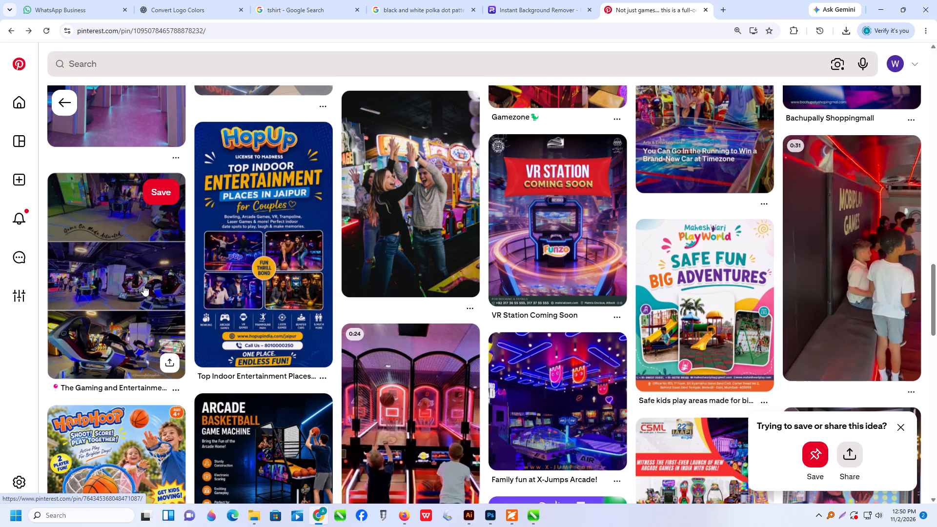
click(130, 263)
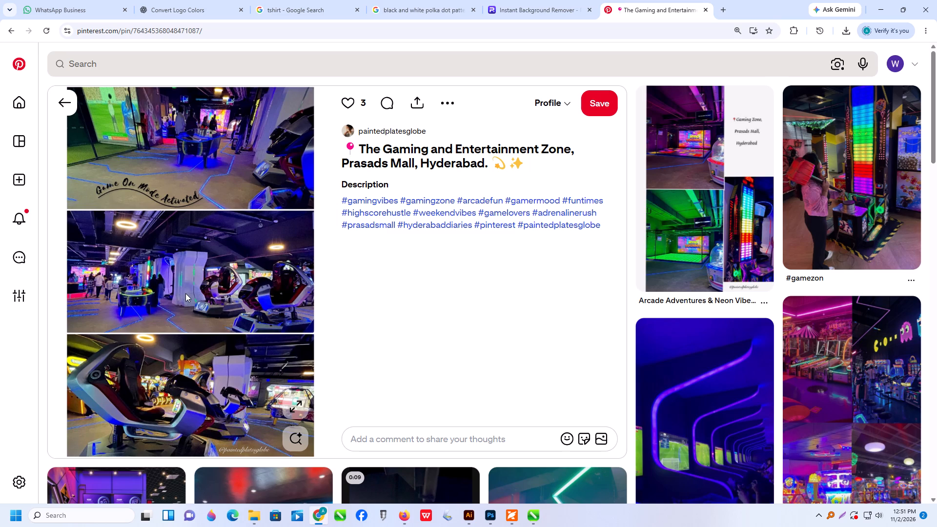
scroll(187, 361, down, 1)
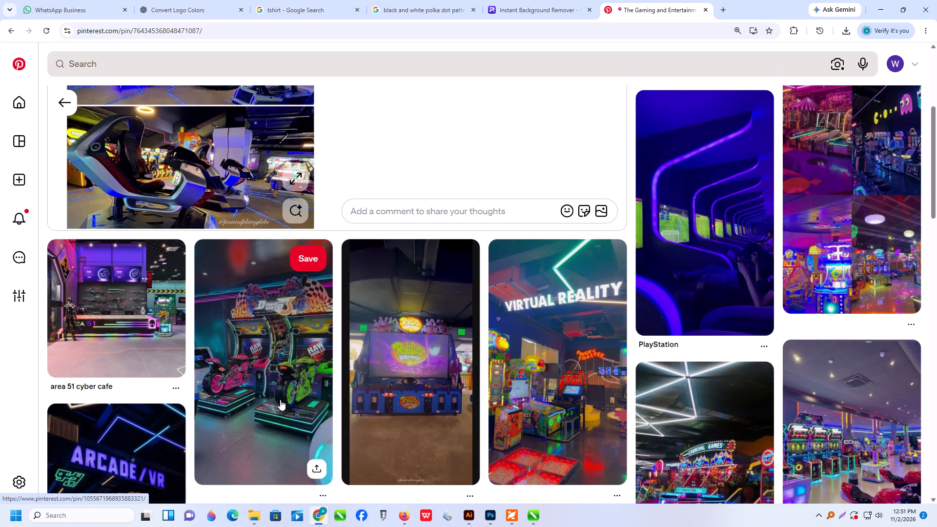
scroll(287, 435, up, 1)
right_click(182, 250)
click(242, 293)
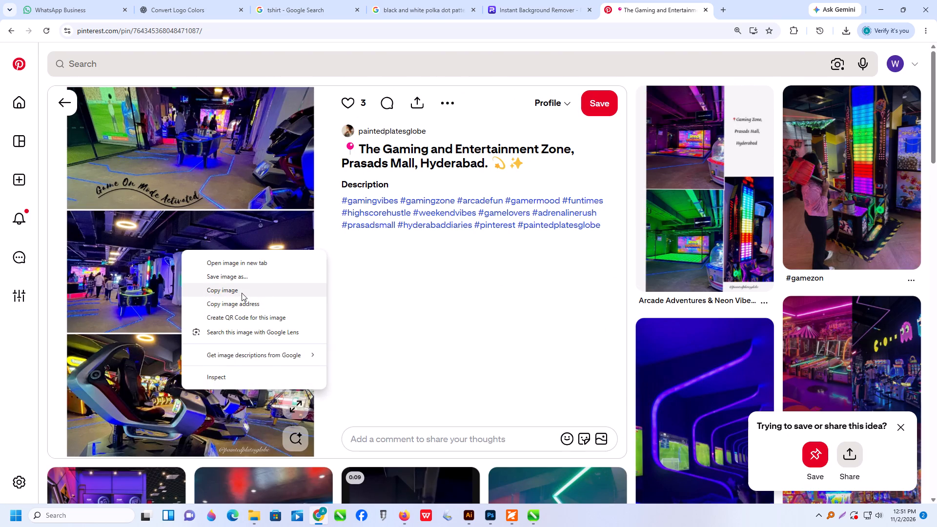
Switch to Illustrator, paste the copied arcade collage, and align it to the top-left corner of Artboard 1.
click(878, 7)
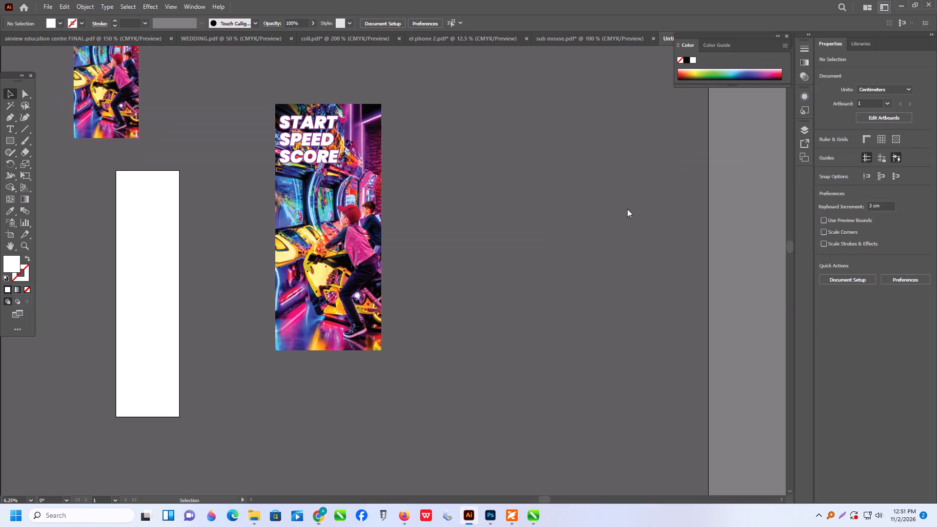
click(509, 258)
key(ctrl+v)
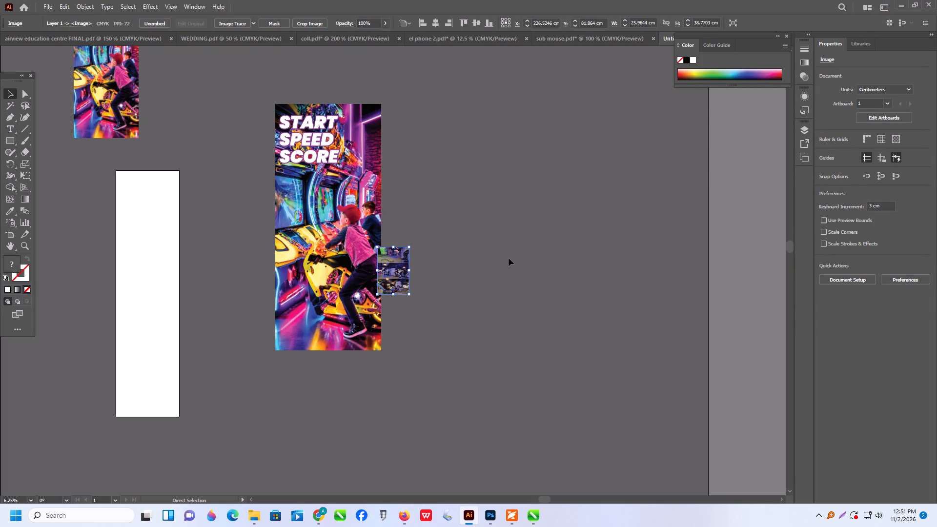
click(846, 239)
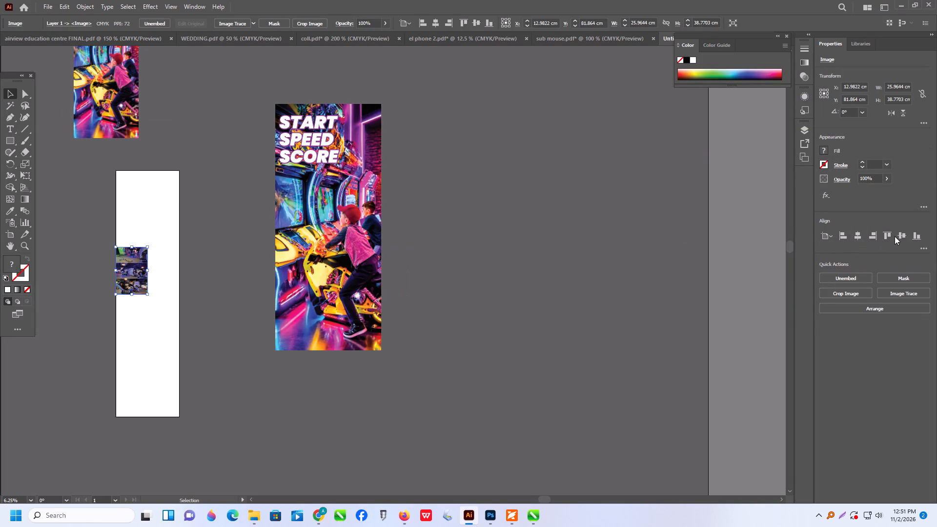
click(890, 234)
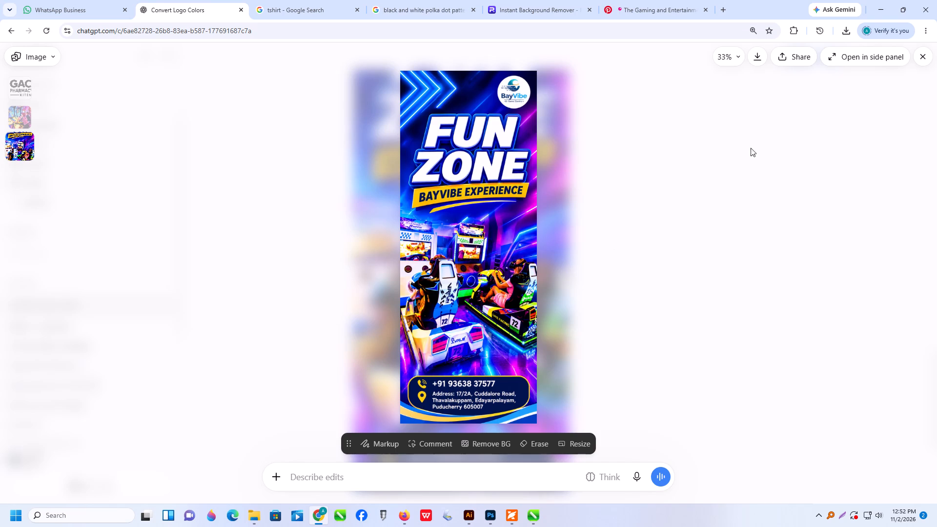
Return to Pinterest, open the related pin of the pink and green motorcycle arcade machines, and copy its image.
click(656, 2)
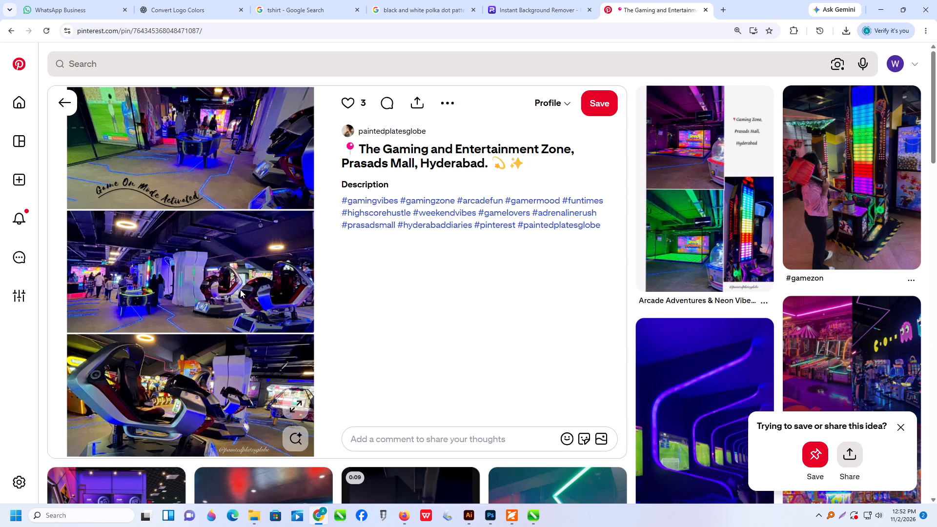
scroll(240, 289, down, 2)
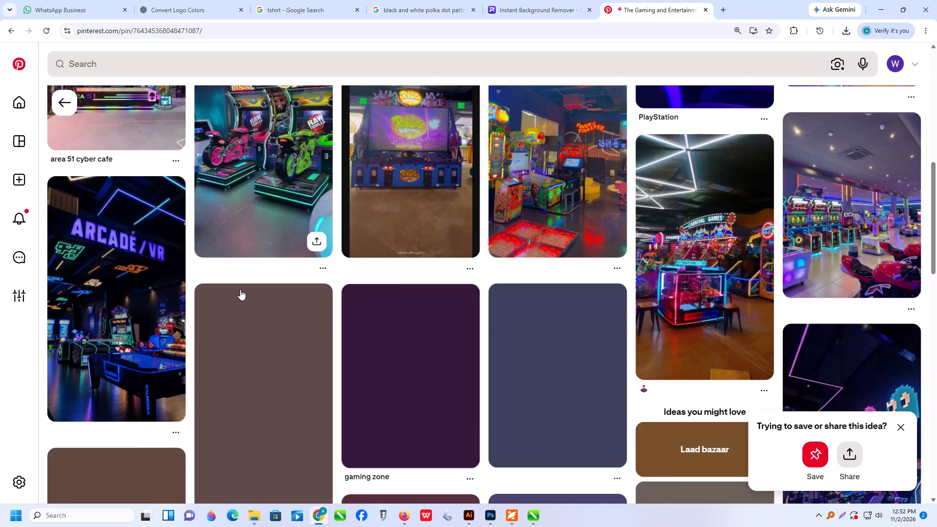
scroll(240, 289, up, 1)
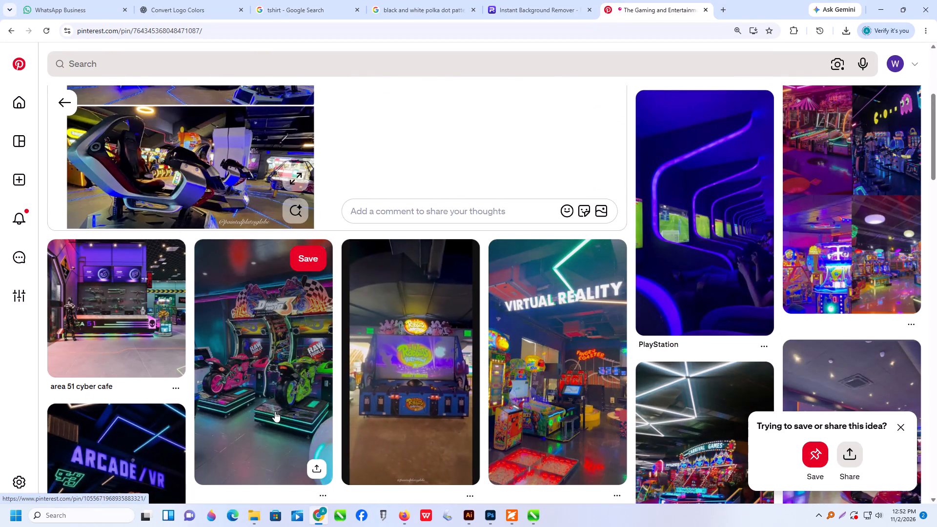
scroll(229, 389, up, 2)
scroll(230, 389, down, 2)
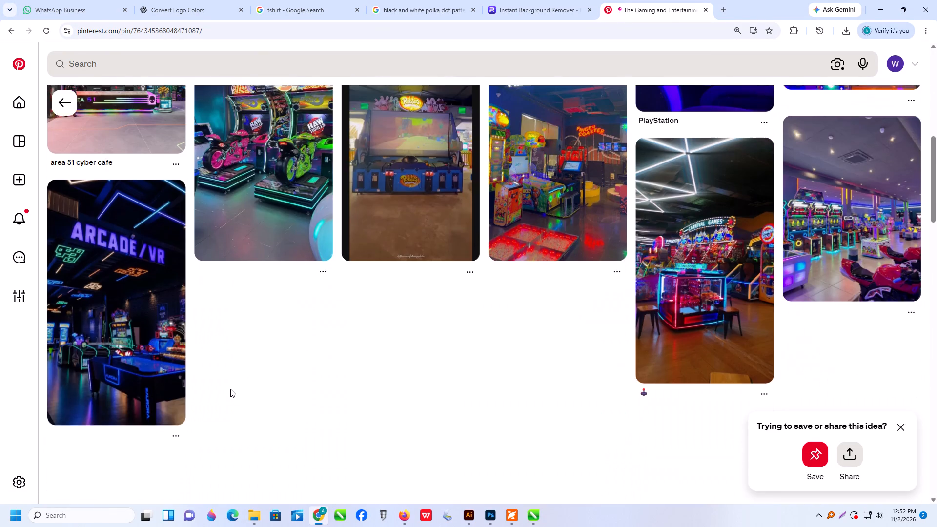
click(287, 214)
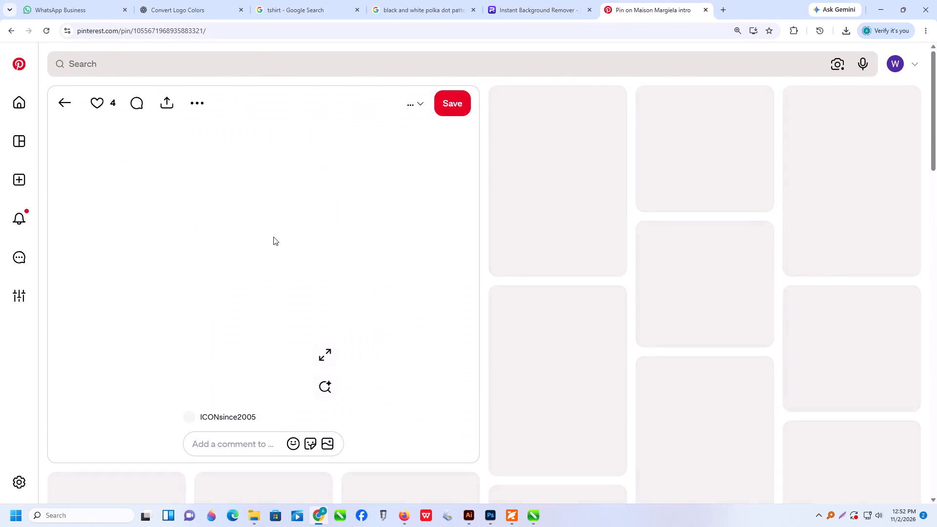
right_click(267, 252)
click(330, 293)
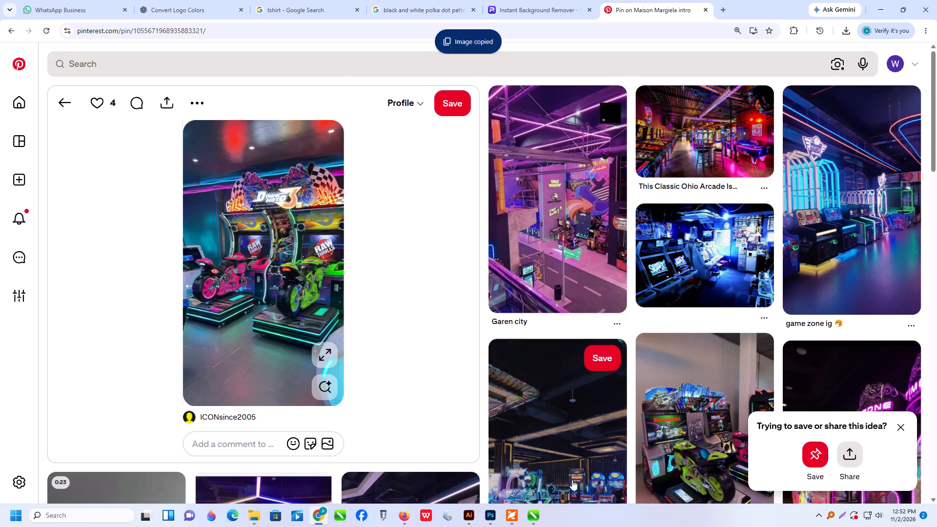
scroll(571, 479, down, 1)
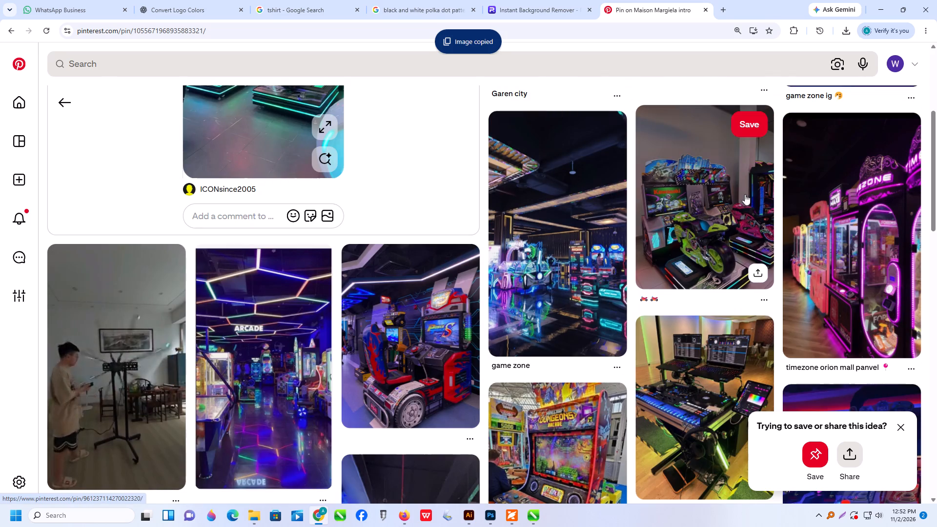
Switch to Illustrator and move the three-photo arcade collage off Artboard 1, beyond the START SPEED SCORE panel.
click(876, 6)
scroll(448, 305, up, 1)
drag(137, 202, 612, 106)
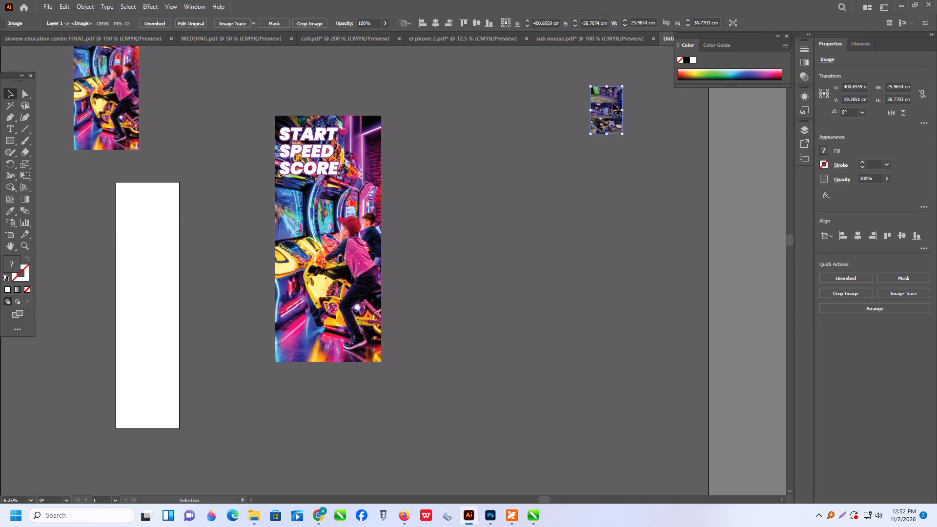
Paste the motorcycle arcade image and align it to the top-left corner of Artboard 1.
key(ctrl+v)
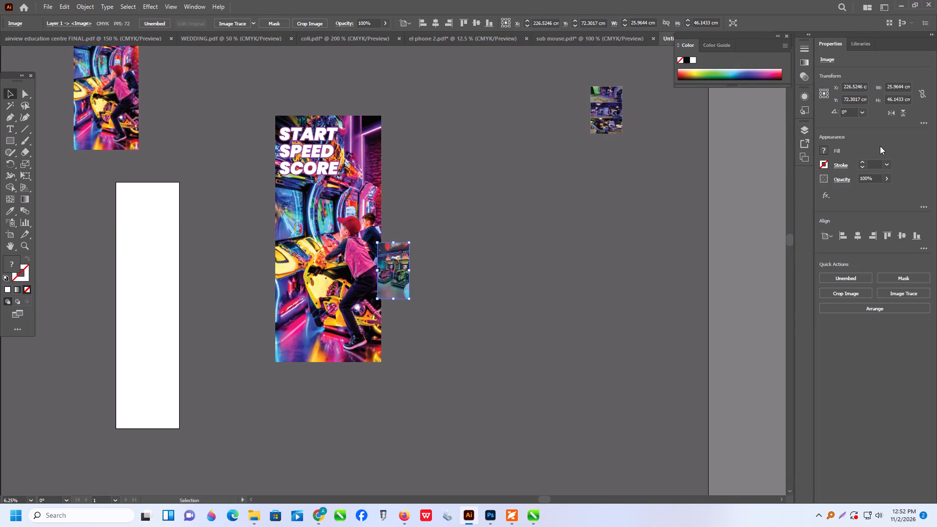
click(841, 236)
click(890, 234)
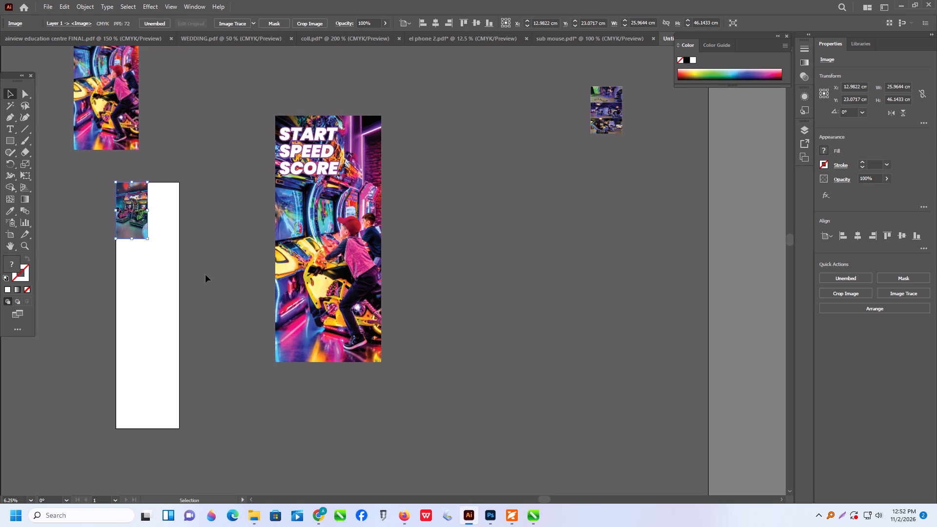
Scale the motorcycle arcade image proportionally to about 54 by 96 cm across Artboard 1 and check its detail up close.
alt+scroll(133, 261, up, 1)
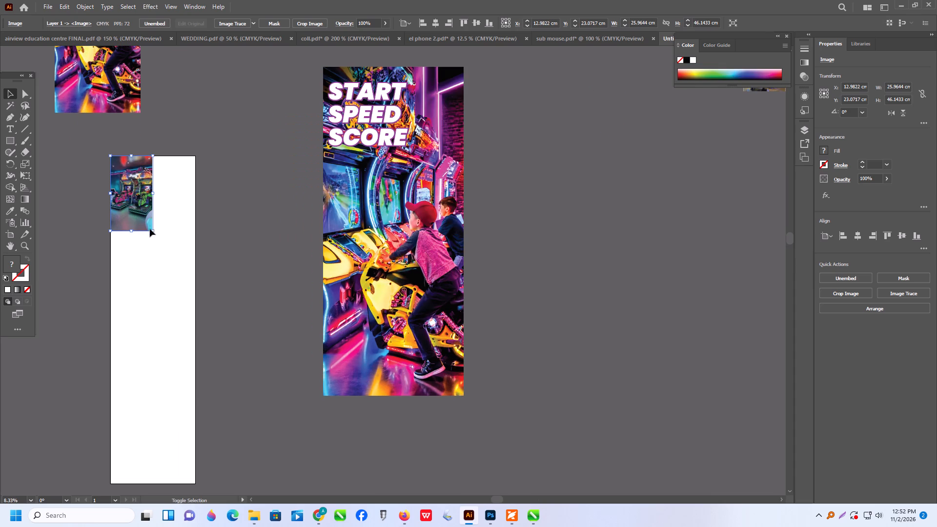
shift+drag(152, 231, 198, 340)
scroll(116, 279, up, 2)
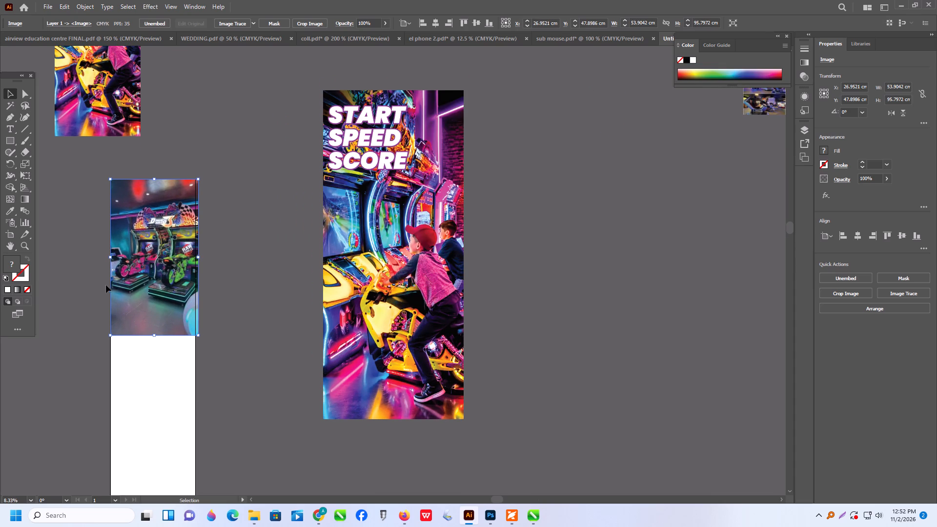
alt+scroll(105, 285, up, 2)
alt+scroll(147, 255, up, 2)
alt+scroll(254, 267, up, 2)
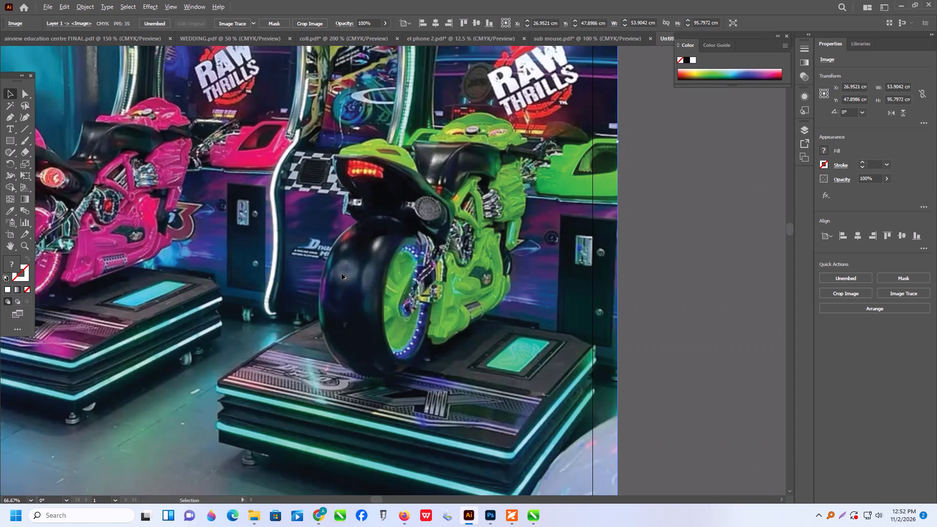
alt+scroll(347, 278, down, 5)
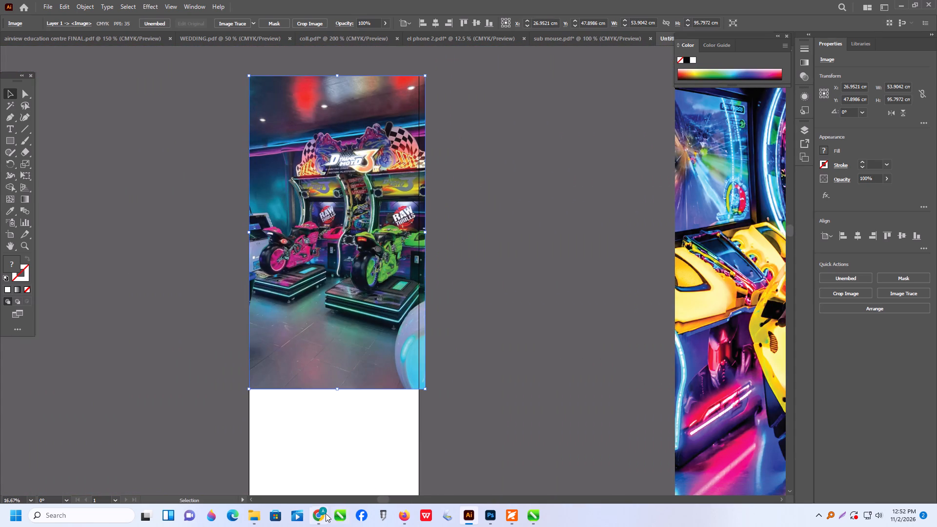
Switch to Chrome, return to the Convert Logo Colors chat, and close the enlarged FUN ZONE image.
click(326, 513)
click(197, 14)
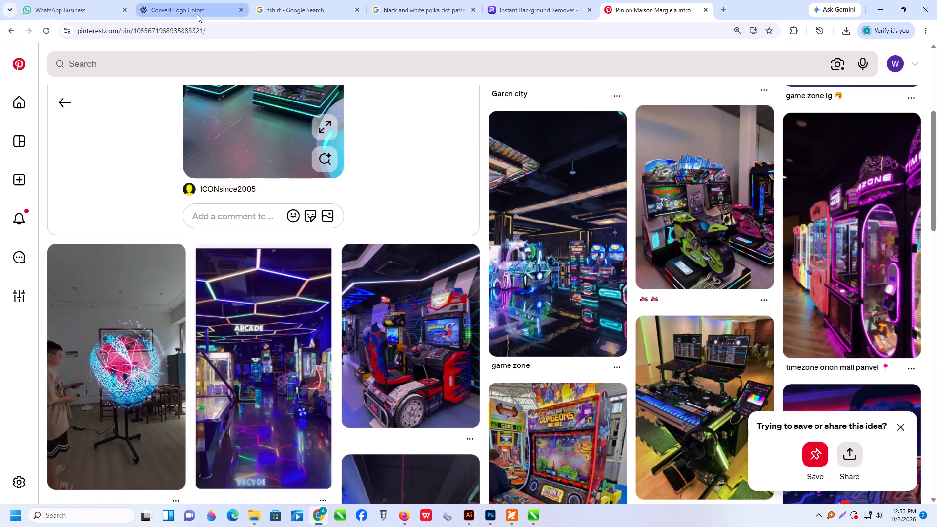
scroll(474, 297, down, 2)
click(917, 56)
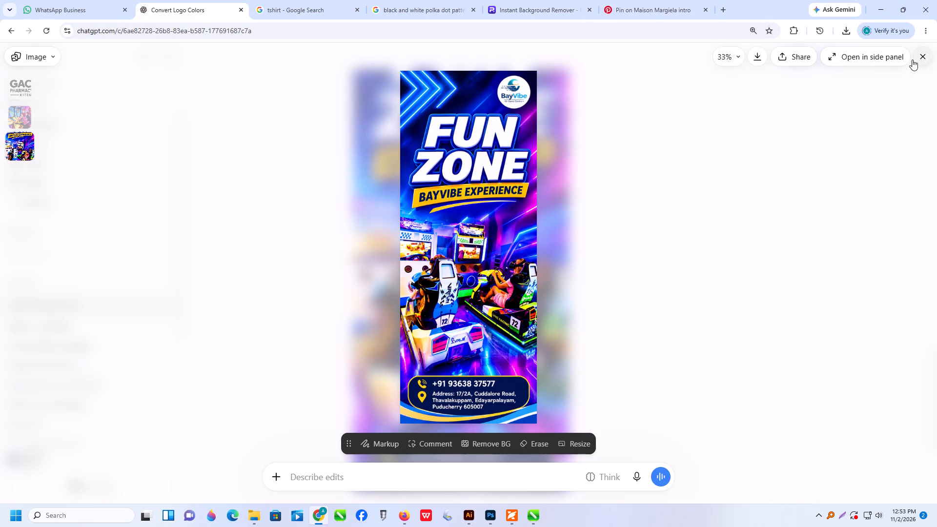
scroll(620, 309, down, 2)
scroll(416, 461, down, 1)
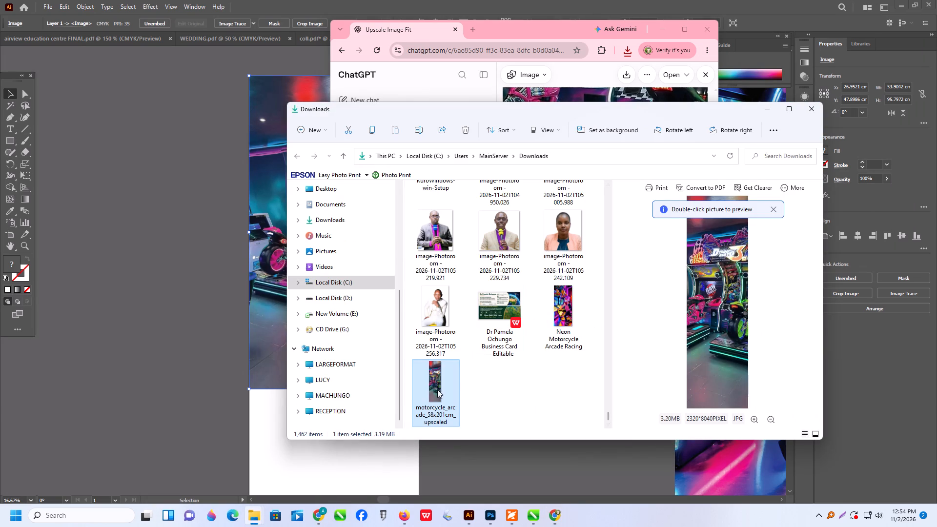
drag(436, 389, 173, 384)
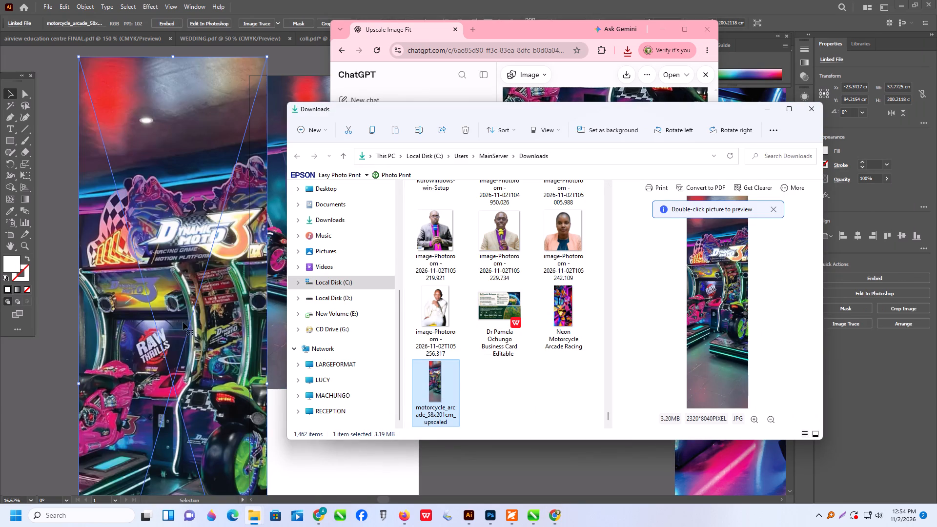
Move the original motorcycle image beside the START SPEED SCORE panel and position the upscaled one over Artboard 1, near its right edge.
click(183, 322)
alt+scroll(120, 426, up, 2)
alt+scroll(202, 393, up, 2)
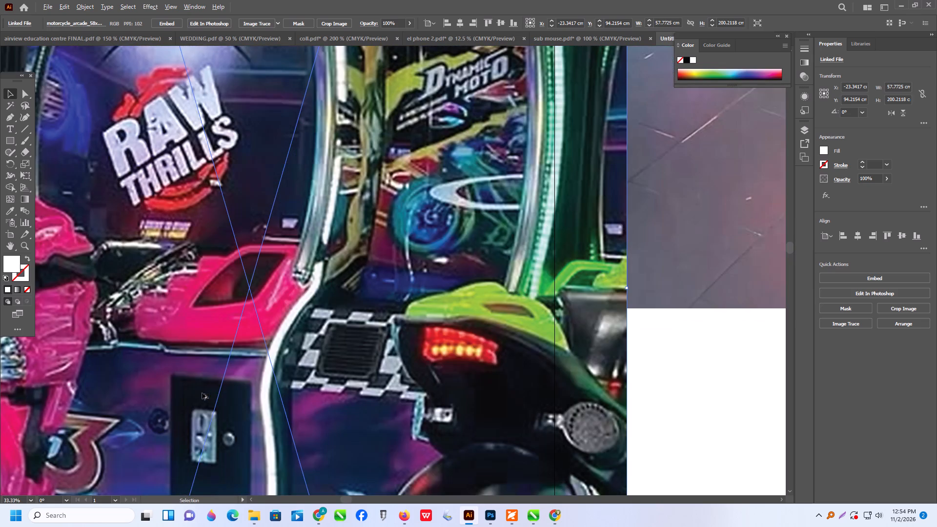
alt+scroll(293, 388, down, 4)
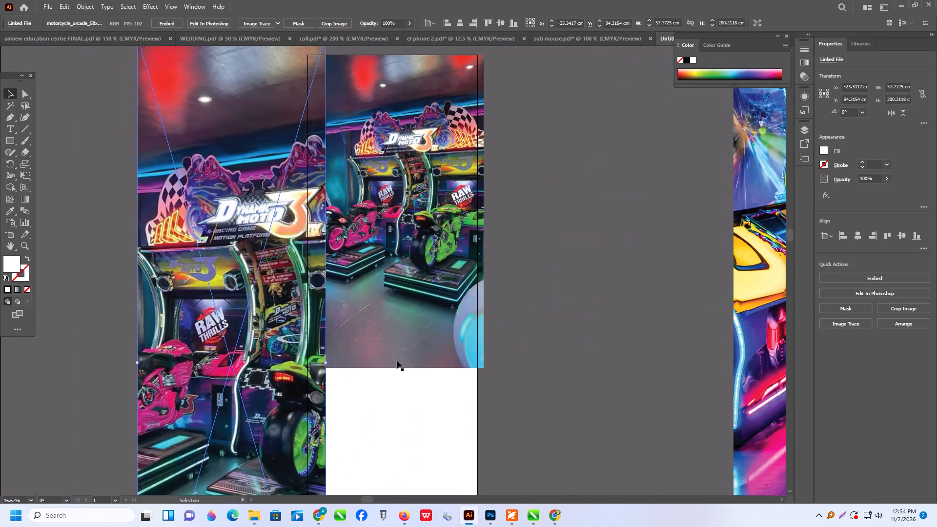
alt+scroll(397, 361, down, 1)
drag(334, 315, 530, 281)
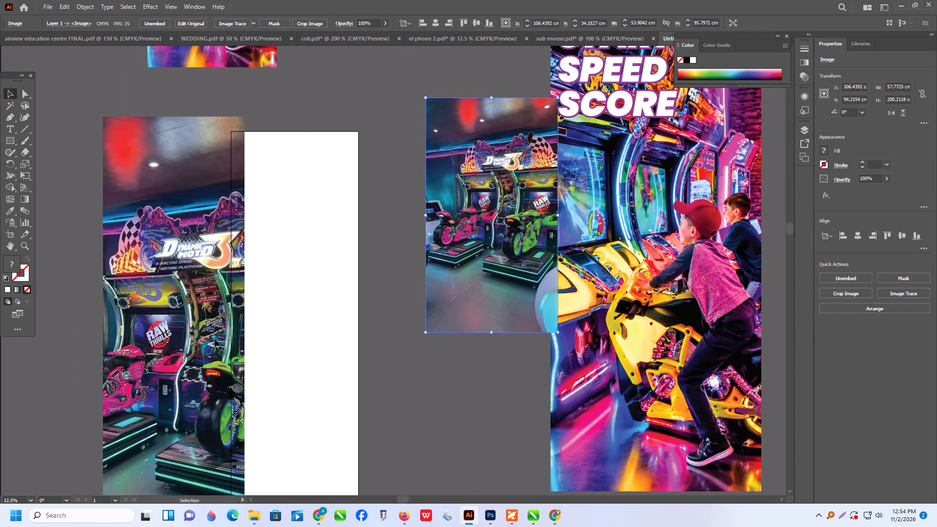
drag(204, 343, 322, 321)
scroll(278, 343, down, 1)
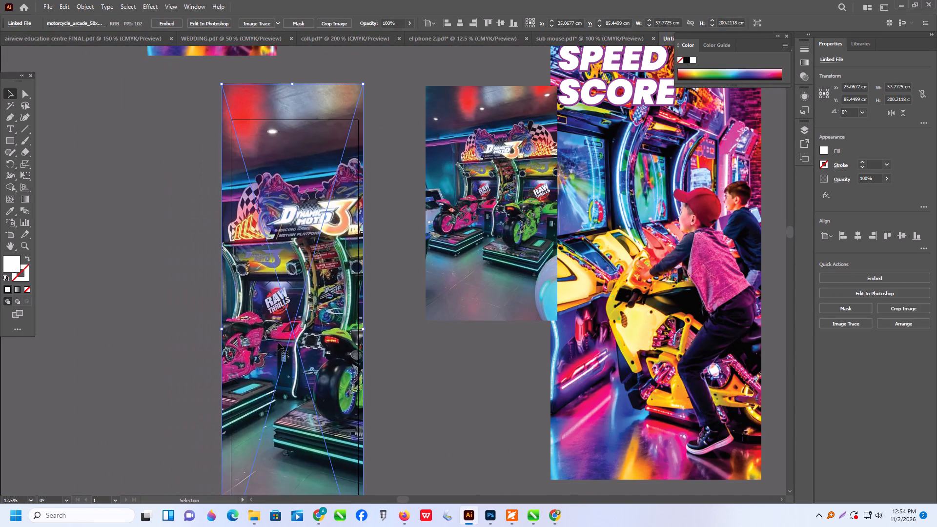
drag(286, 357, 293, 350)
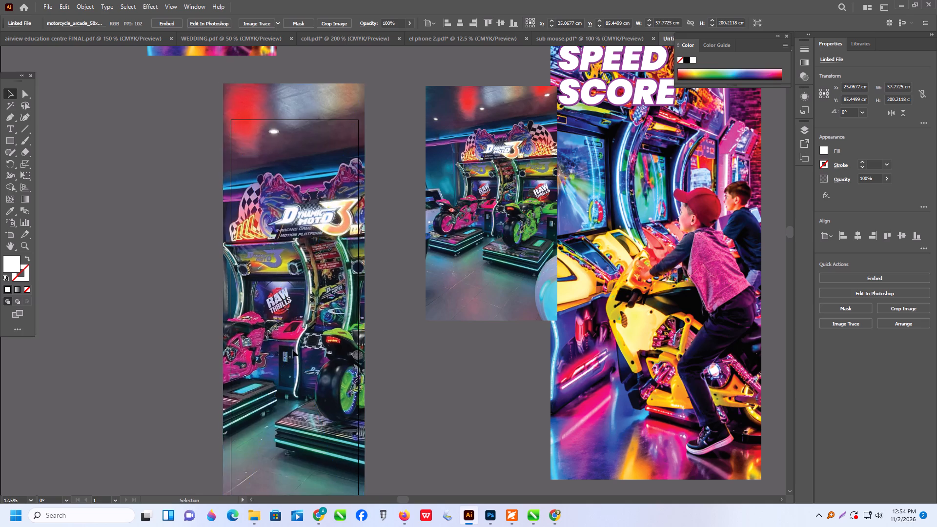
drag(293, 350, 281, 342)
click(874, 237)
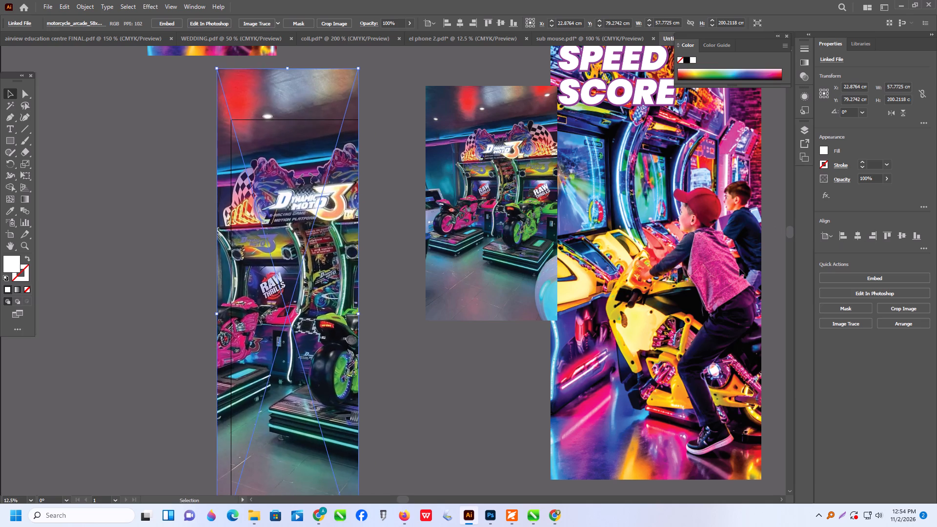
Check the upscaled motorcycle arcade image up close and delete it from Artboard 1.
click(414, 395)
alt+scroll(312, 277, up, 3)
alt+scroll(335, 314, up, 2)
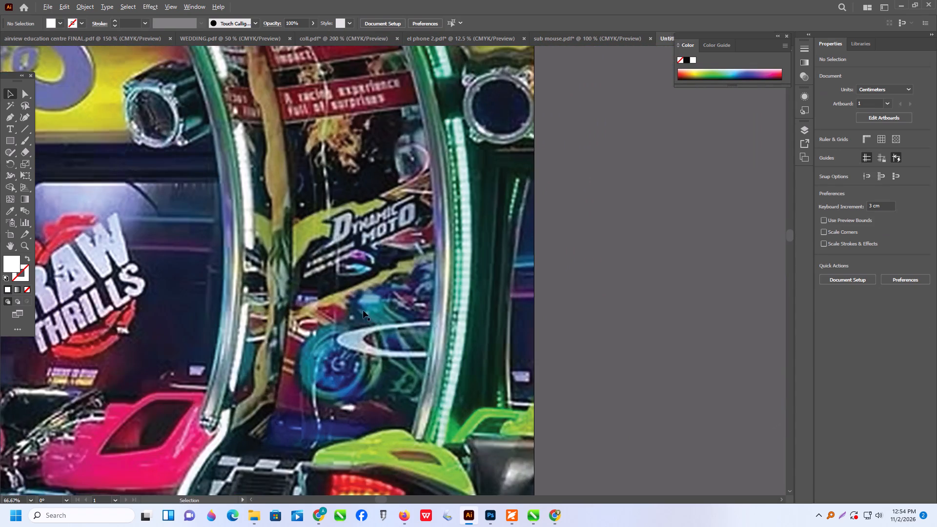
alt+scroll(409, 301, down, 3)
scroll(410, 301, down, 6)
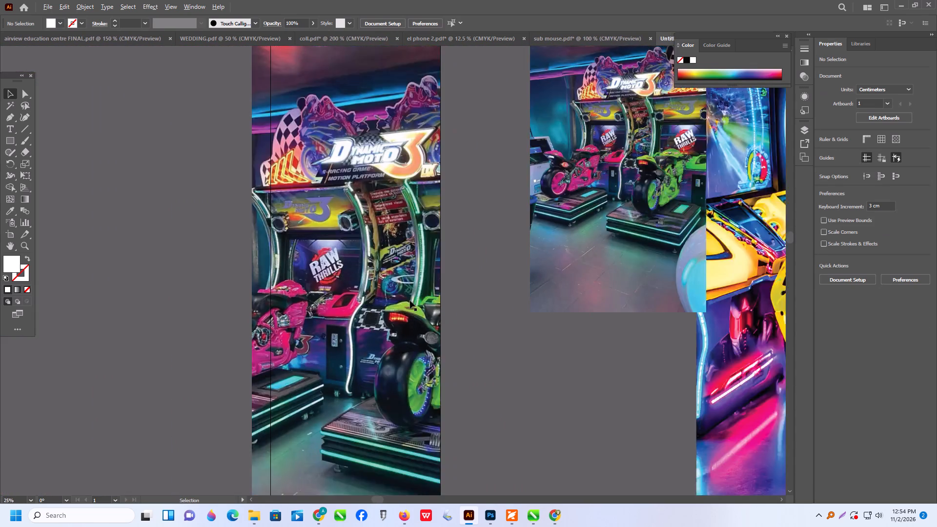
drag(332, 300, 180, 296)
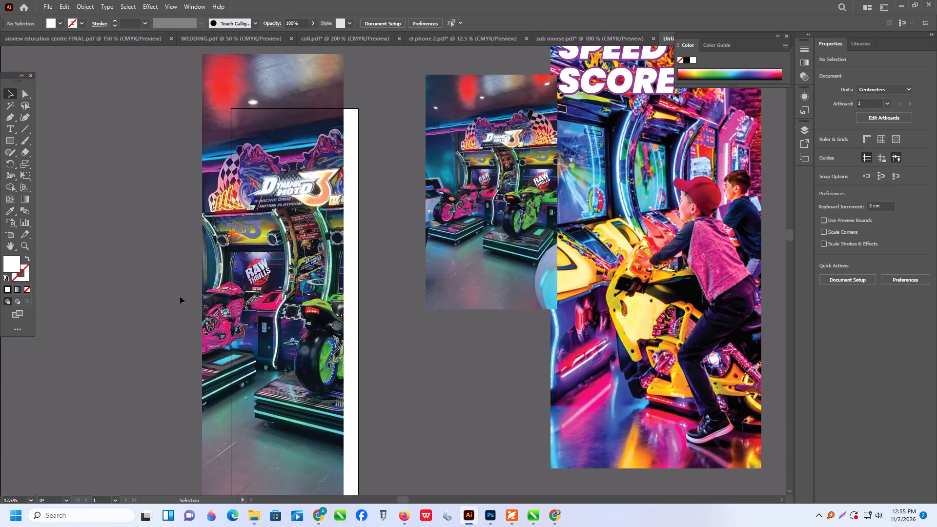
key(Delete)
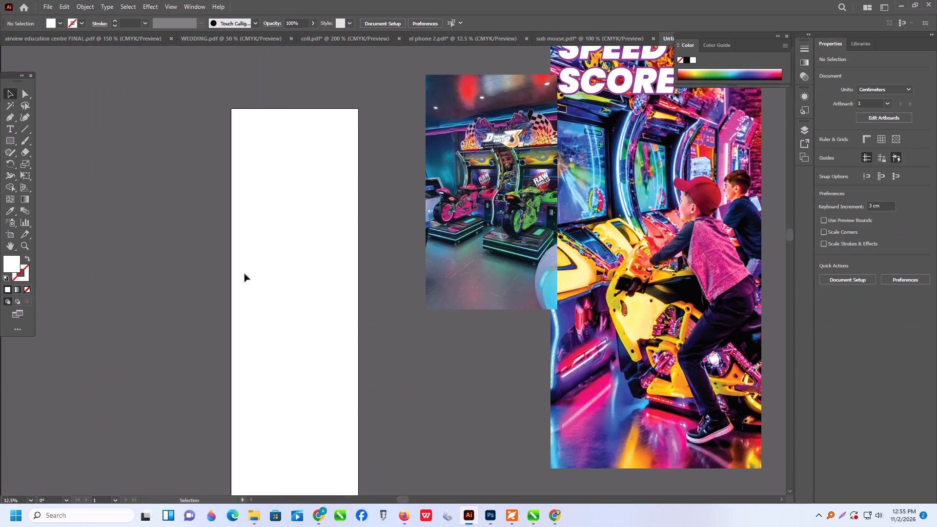
Move the original motorcycle arcade image back over Artboard 1's right edge and check its detail up close.
drag(442, 237, 317, 284)
alt+scroll(323, 269, up, 2)
alt+scroll(394, 252, up, 2)
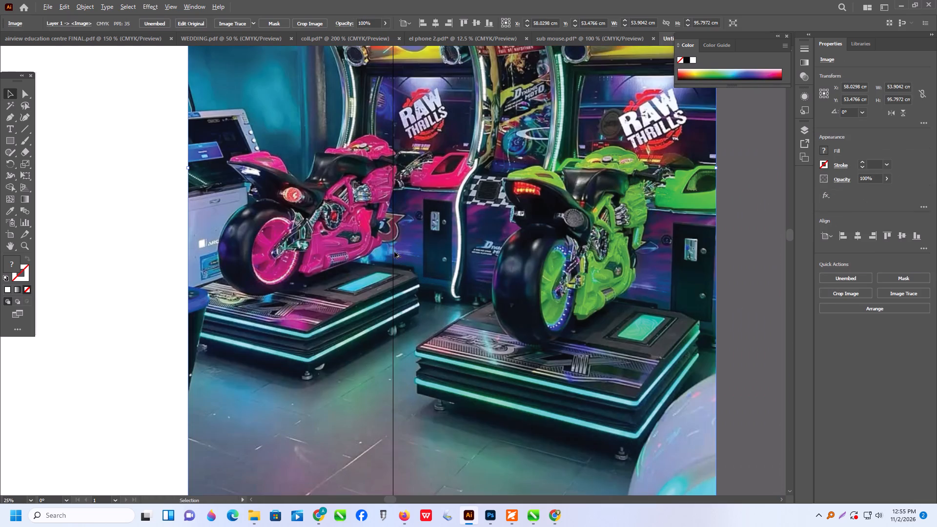
alt+scroll(302, 234, up, 1)
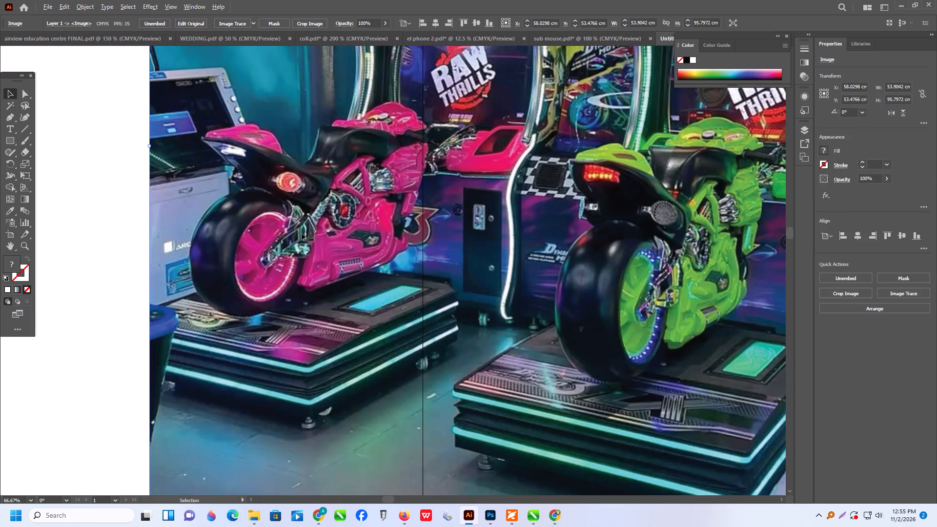
alt+scroll(285, 236, up, 3)
alt+scroll(285, 236, down, 2)
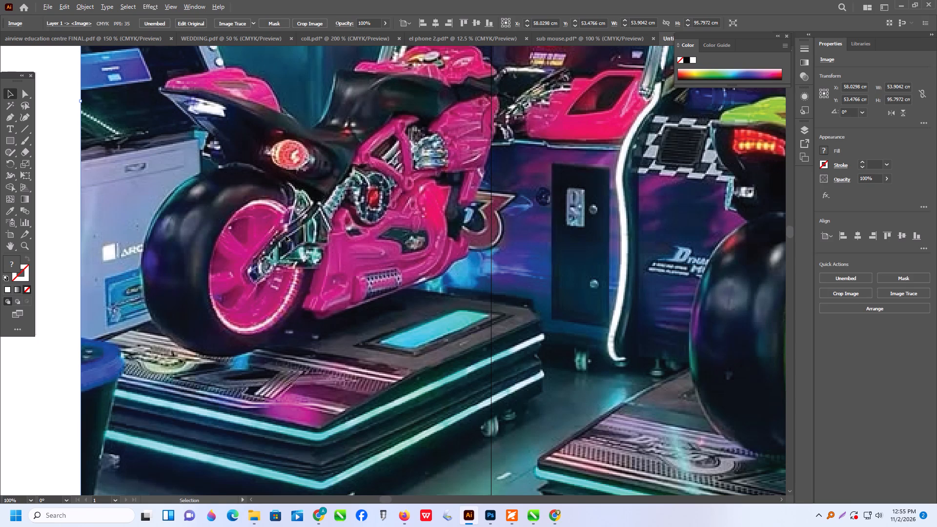
alt+scroll(285, 236, down, 5)
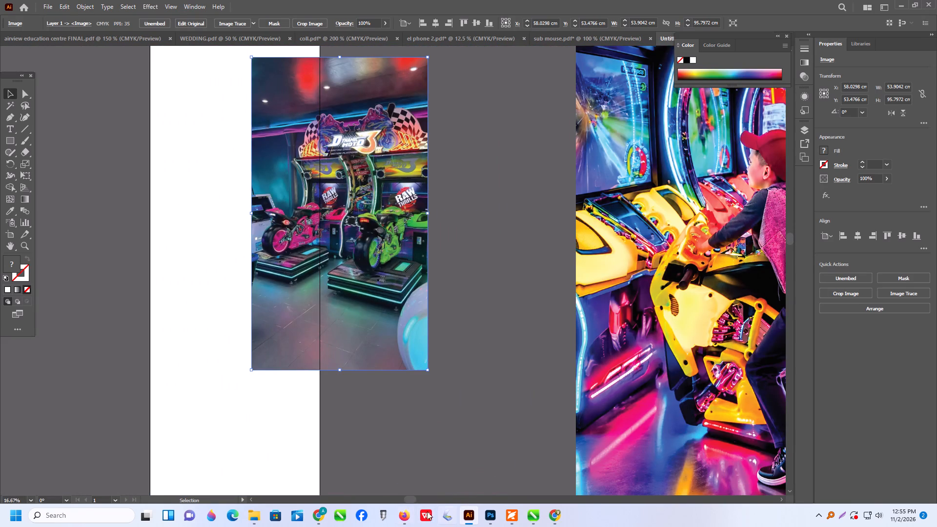
Switch to Chrome and copy the motorcycle arcade image from its Pinterest pin.
click(320, 512)
scroll(490, 116, up, 1)
click(607, 5)
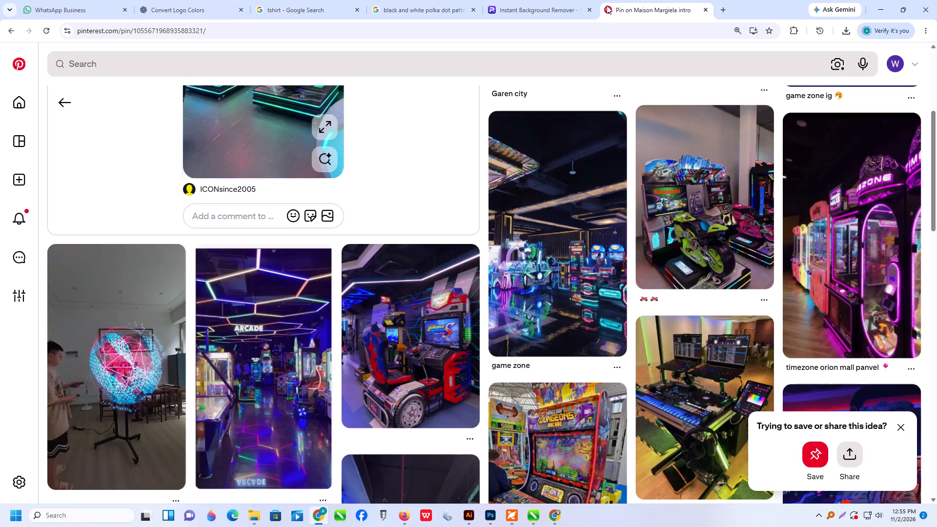
scroll(333, 229, up, 2)
right_click(246, 244)
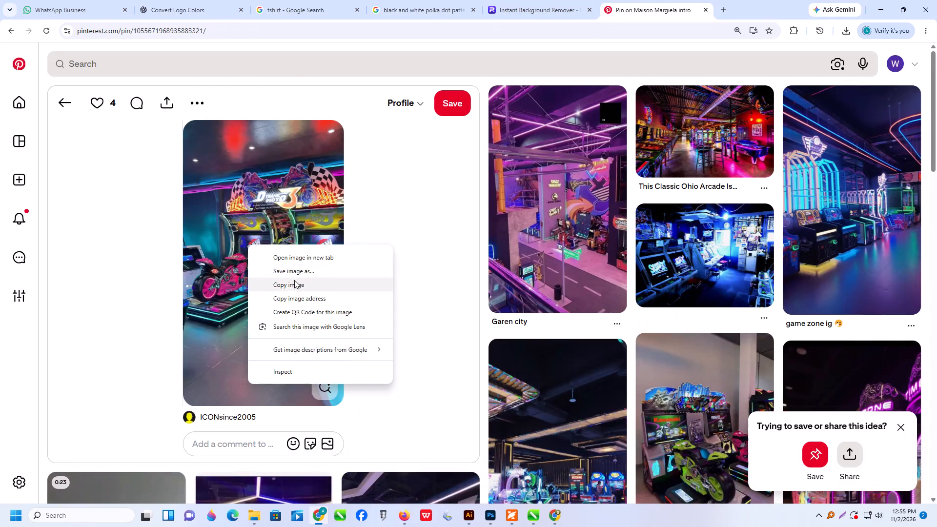
click(297, 284)
Search Google for "upscale image" in a new tab and open iLoveIMG's Free AI Image Upscaling Tool.
click(728, 11)
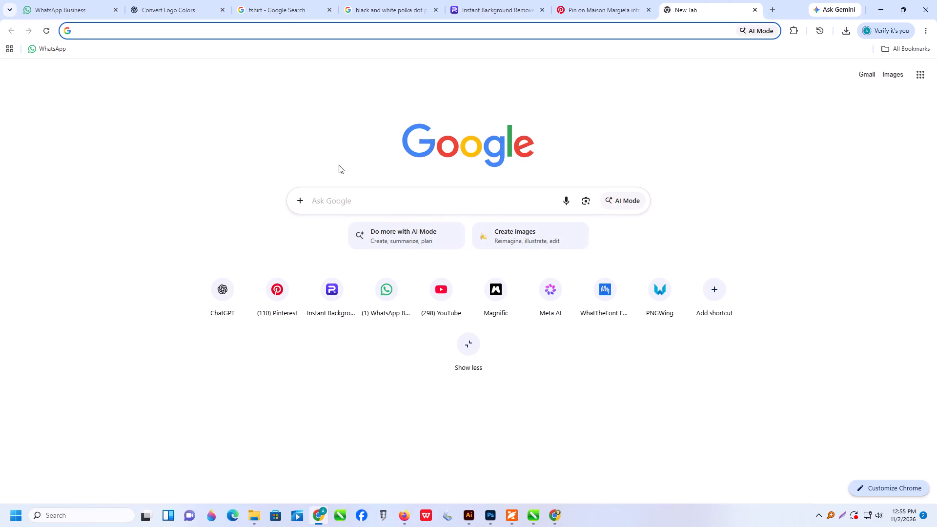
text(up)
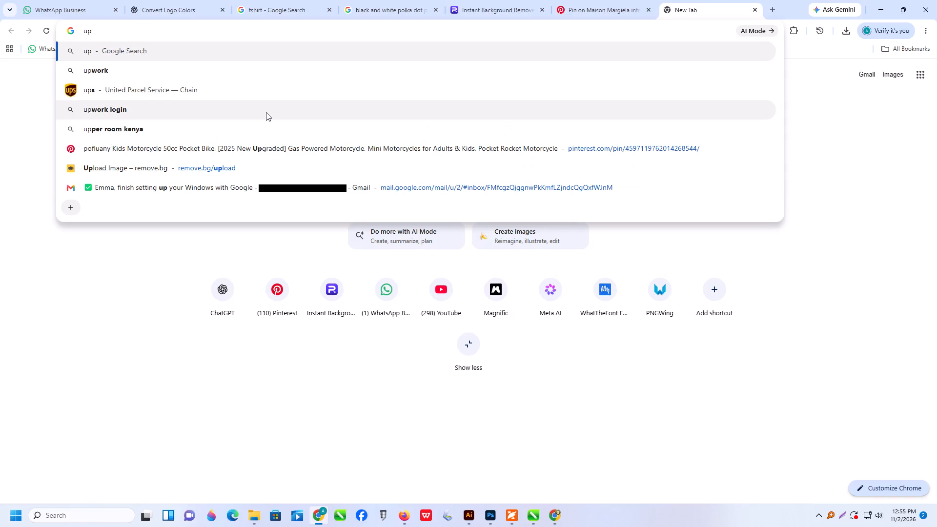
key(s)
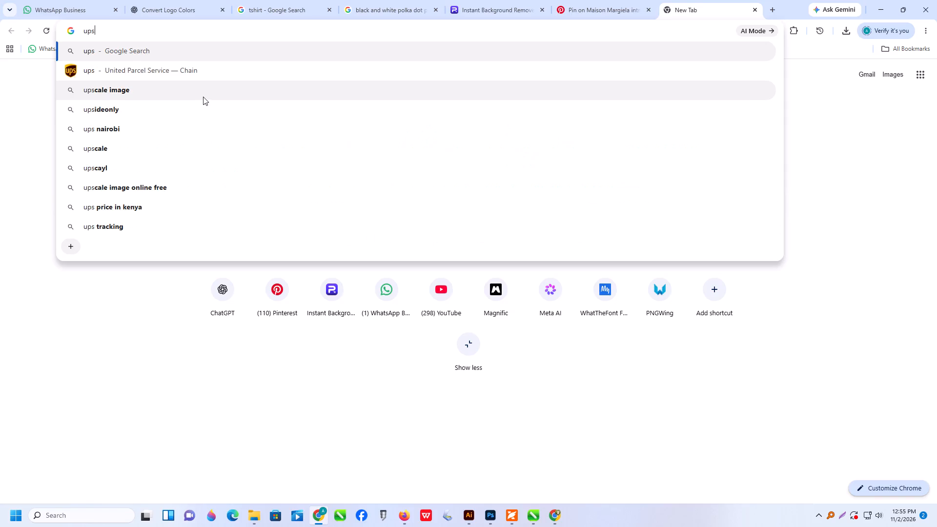
click(203, 97)
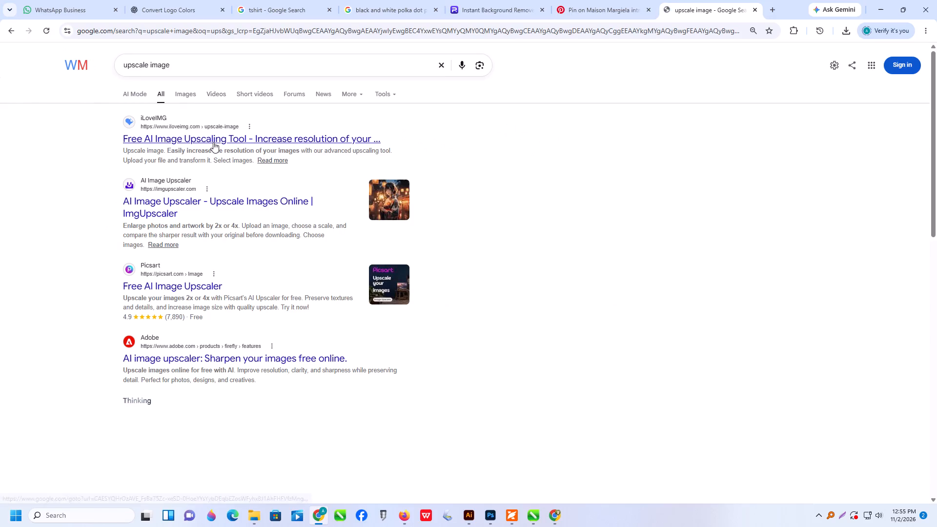
click(214, 141)
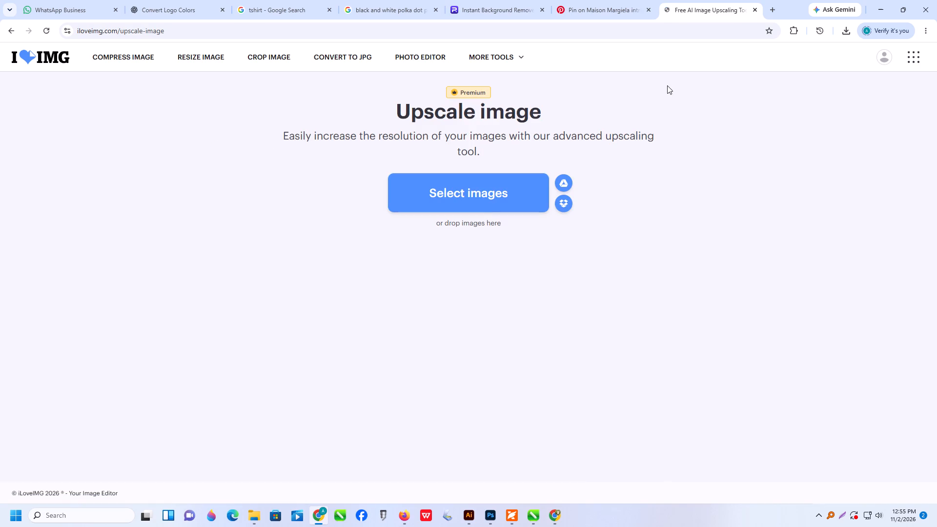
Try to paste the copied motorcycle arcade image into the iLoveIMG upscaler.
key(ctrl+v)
Return to the motorcycle arcade pin on Pinterest and bring up the copy and save options for its image.
click(603, 9)
right_click(287, 243)
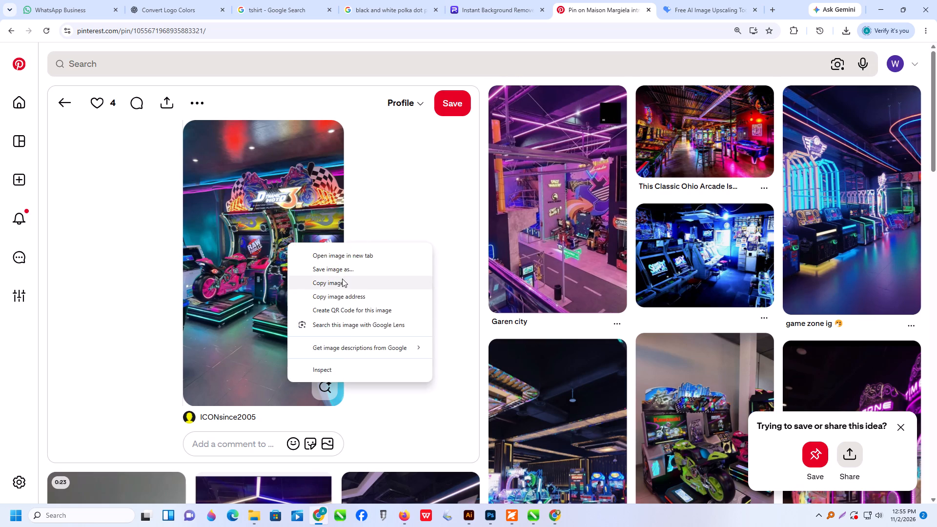
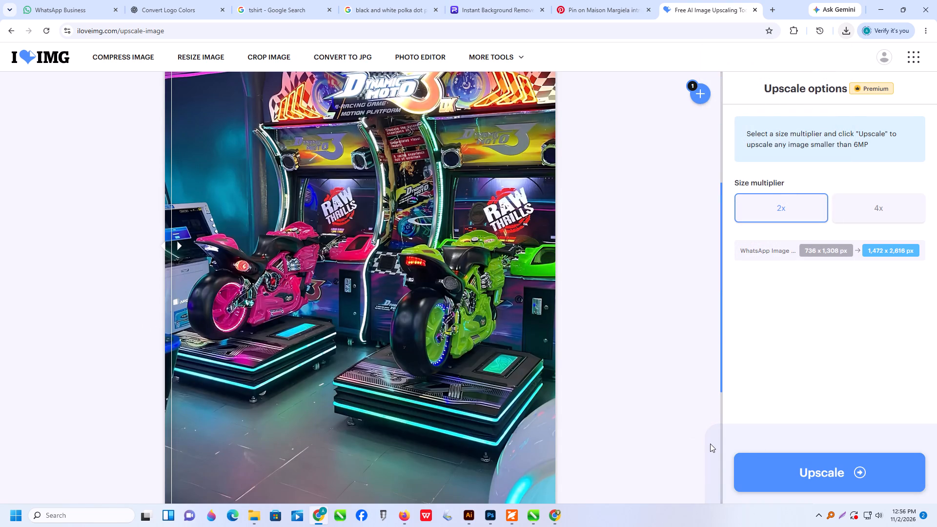
Upscale the motorcycle arcade WhatsApp image 2x, download the result and show it in the Downloads folder.
scroll(710, 444, up, 2)
scroll(710, 444, down, 1)
click(827, 473)
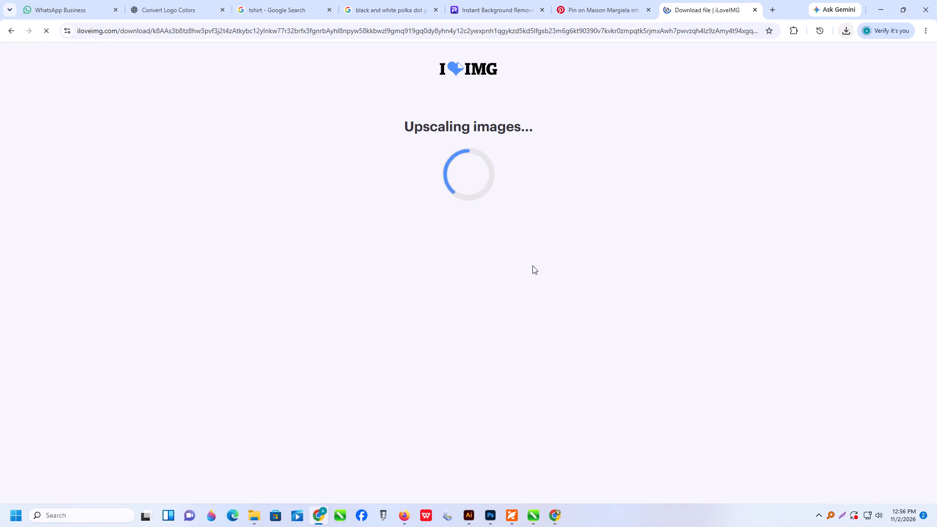
click(499, 132)
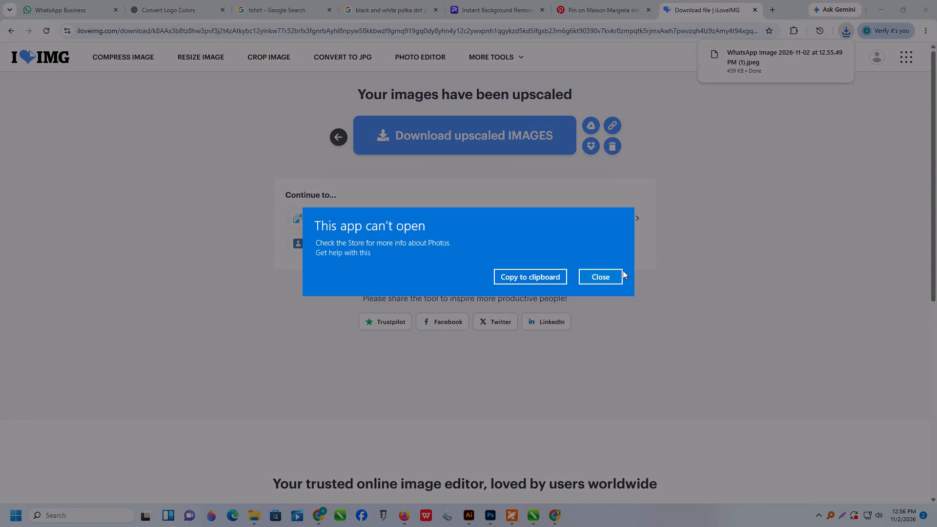
click(611, 275)
click(825, 54)
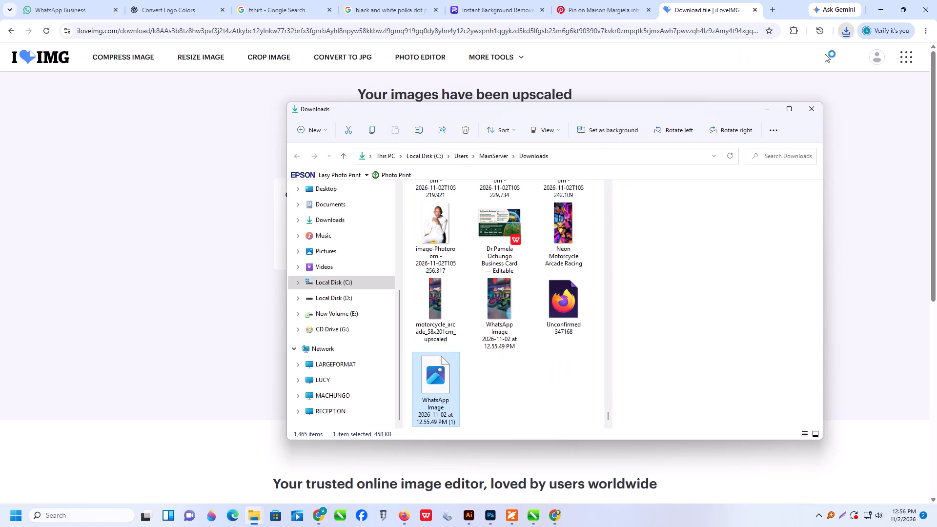
Place the upscaled WhatsApp Image 2026-11-02 at 12.55.49 PM (1) from Downloads into the Illustrator document, over Artboard 1's left edge.
click(882, 7)
drag(439, 378, 204, 378)
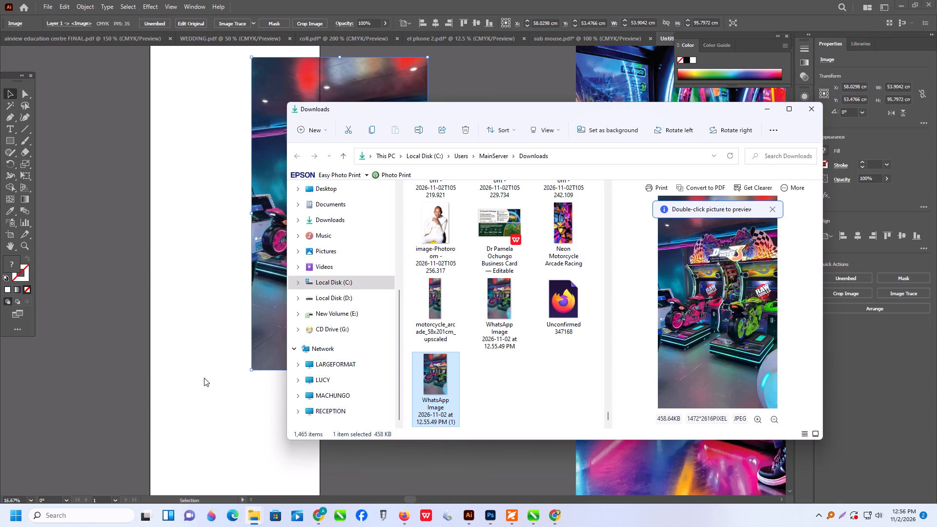
drag(204, 378, 175, 358)
Move the original motorcycle image off Artboard 1, position the upscaled one over its right edge and check the detail up close.
click(277, 101)
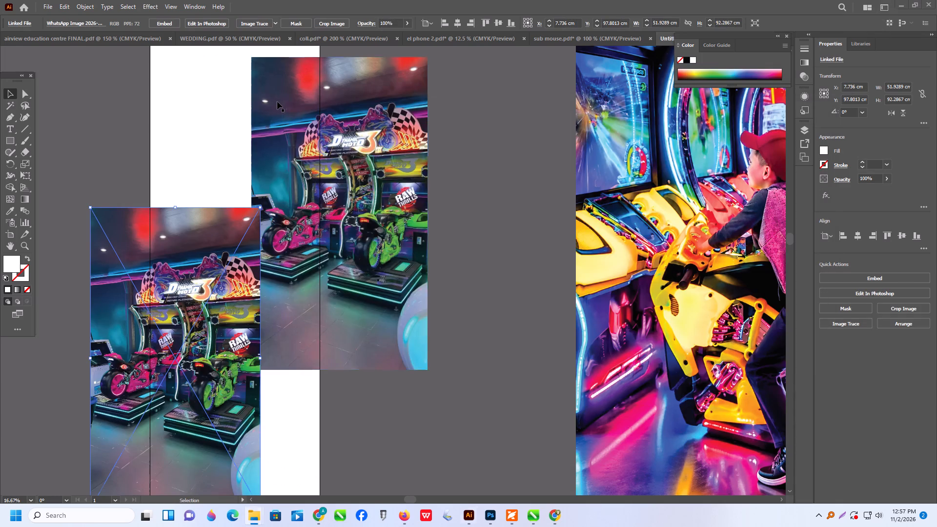
drag(315, 146, 468, 176)
drag(116, 387, 250, 312)
alt+scroll(202, 323, up, 4)
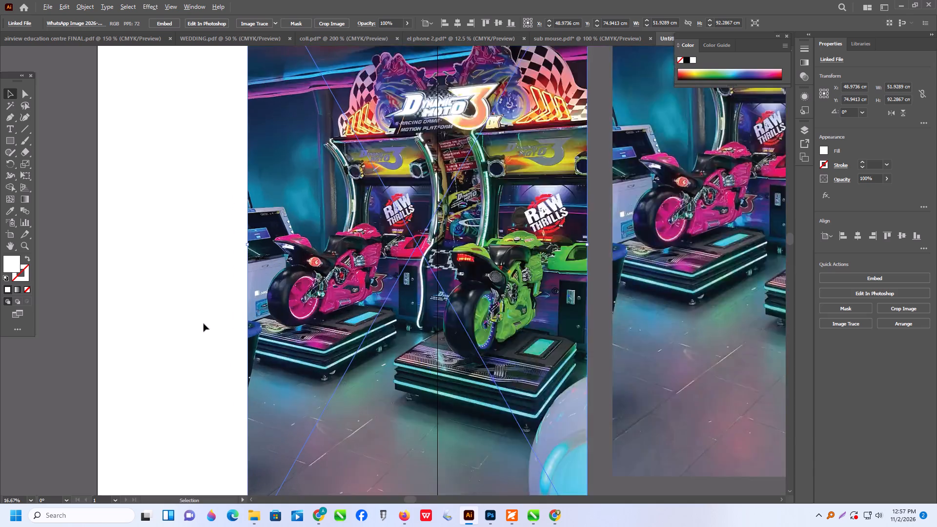
alt+scroll(464, 259, up, 2)
alt+scroll(386, 276, down, 1)
alt+scroll(279, 316, down, 5)
Align the upscaled motorcycle image to the left and top edges of Artboard 1.
click(365, 297)
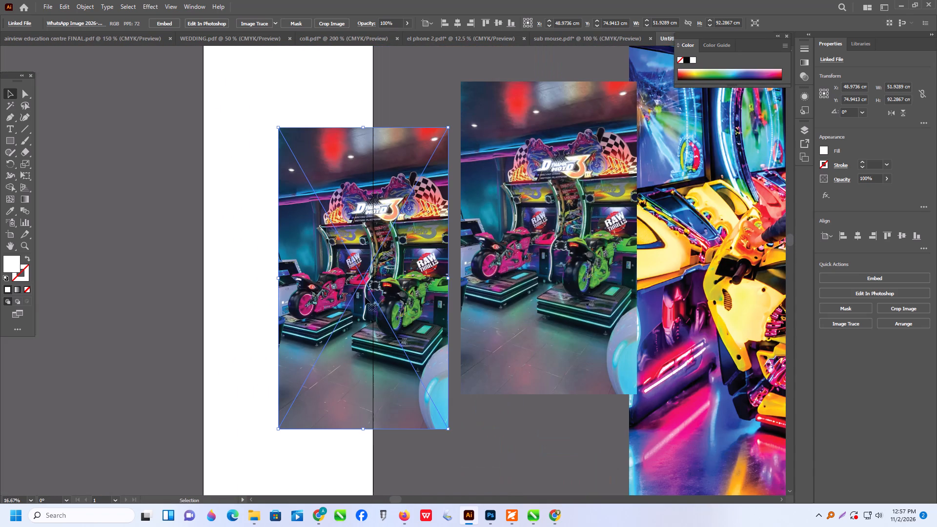
click(842, 237)
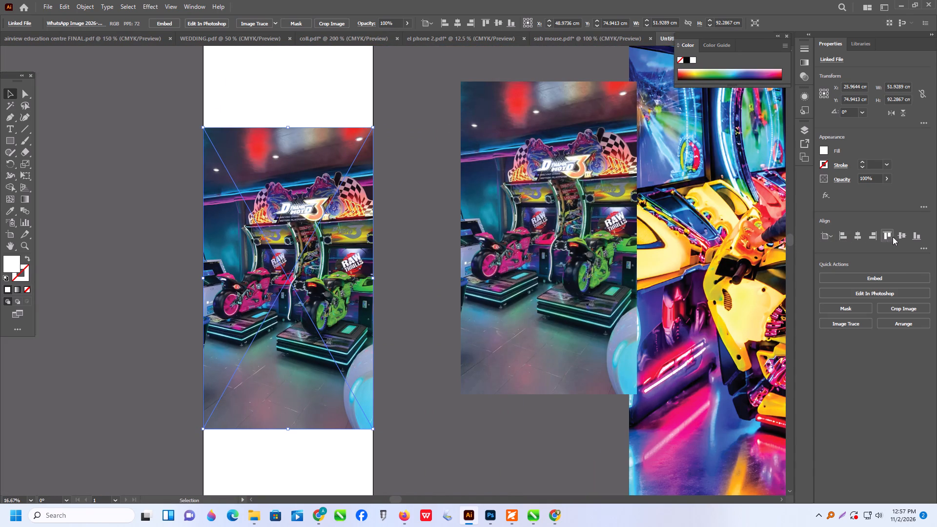
click(889, 233)
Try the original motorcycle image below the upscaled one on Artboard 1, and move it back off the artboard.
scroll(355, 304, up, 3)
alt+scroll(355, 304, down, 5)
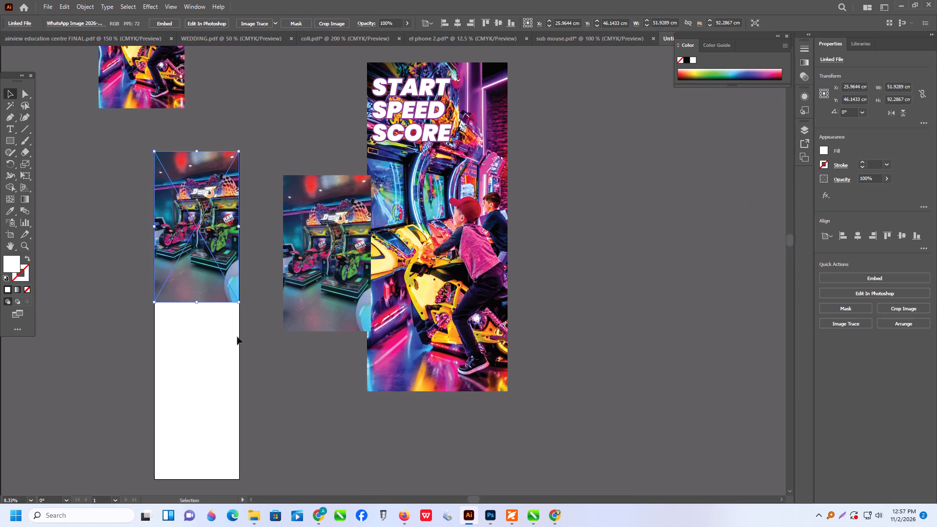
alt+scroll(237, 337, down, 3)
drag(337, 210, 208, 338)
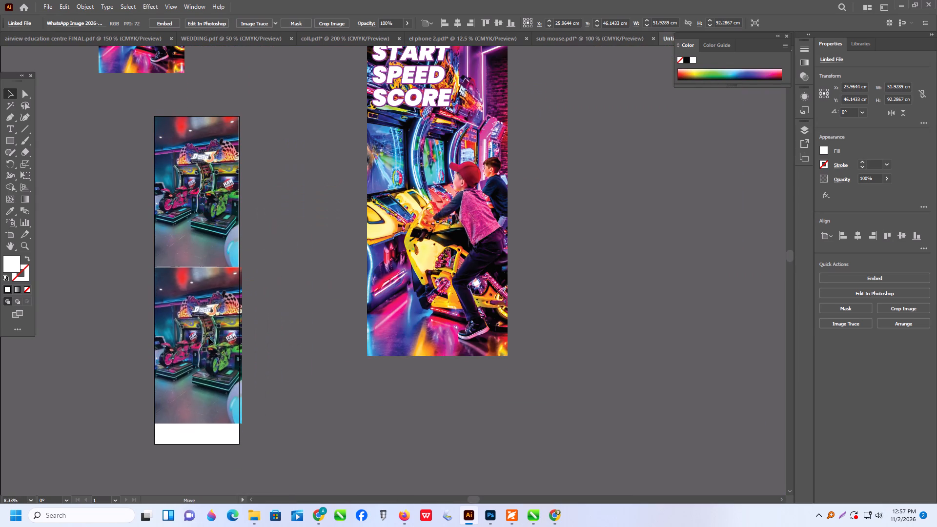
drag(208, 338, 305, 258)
Enlarge the upscaled motorcycle image proportionally to about 60 by 106 cm and center it horizontally on Artboard 1.
click(211, 256)
alt+scroll(208, 257, up, 2)
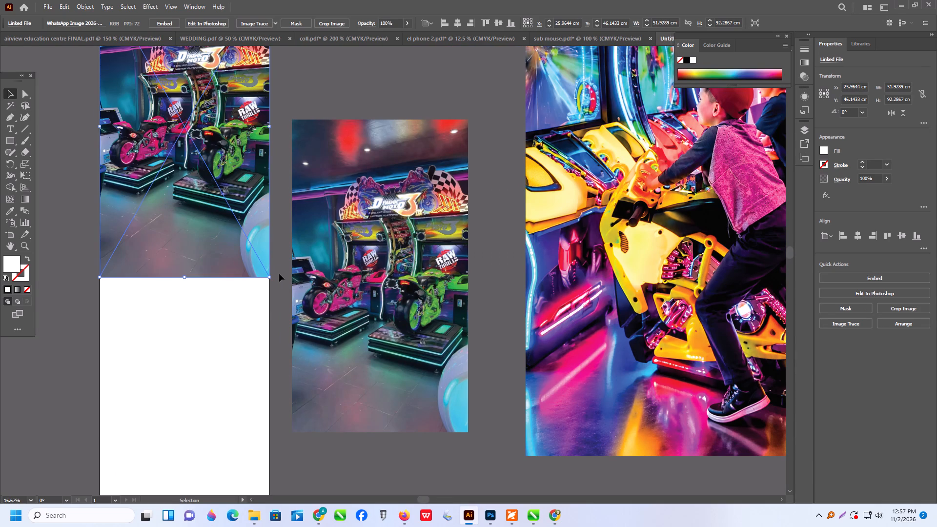
scroll(269, 378, up, 7)
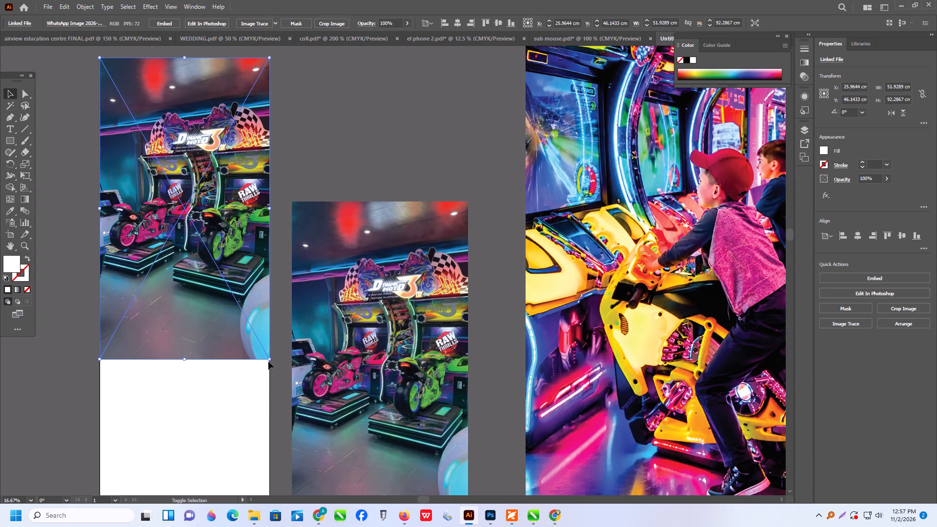
shift+drag(268, 359, 285, 389)
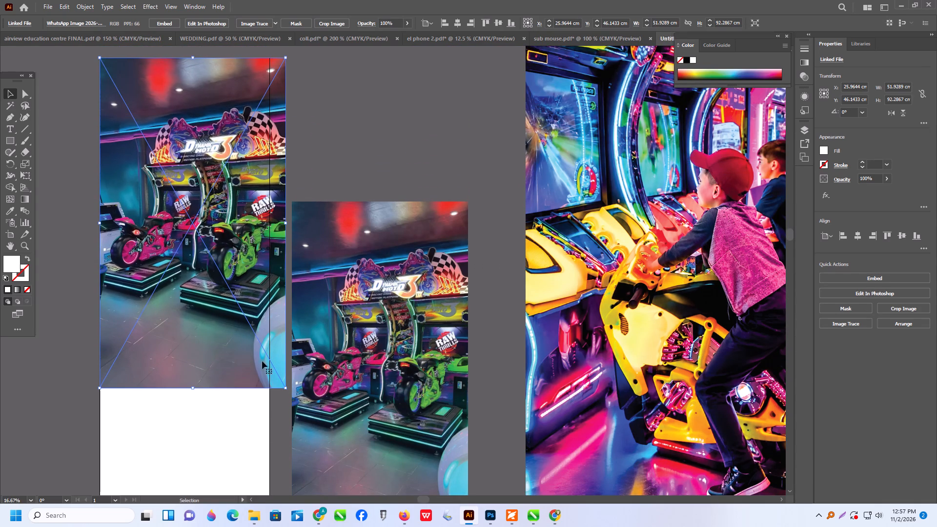
shift+drag(98, 388, 94, 396)
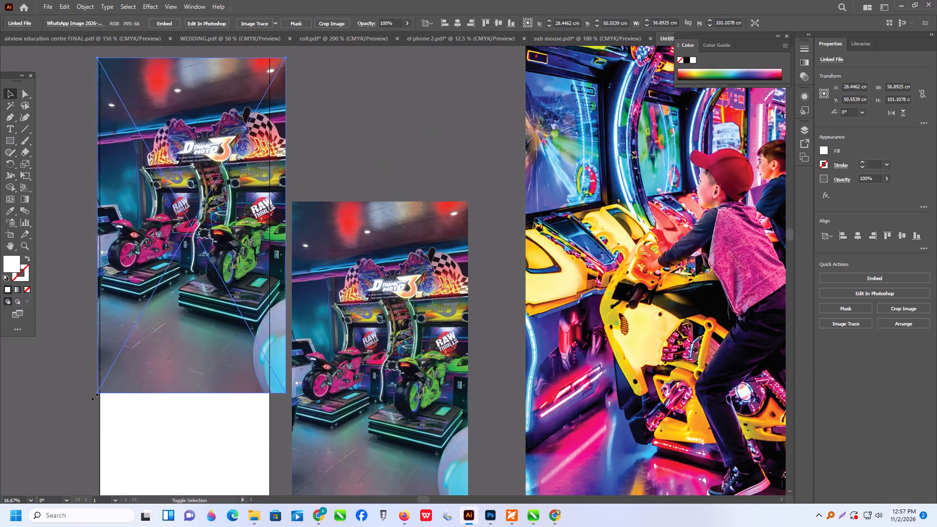
shift+drag(94, 396, 88, 404)
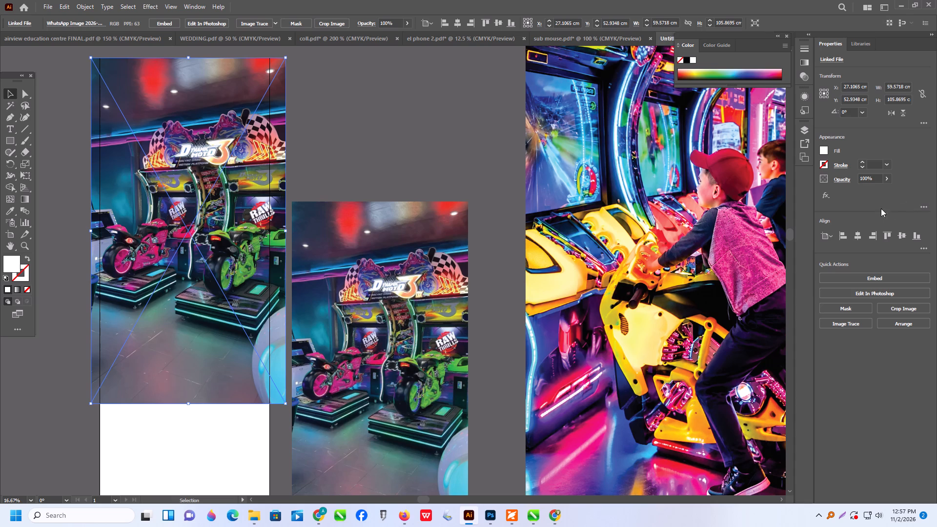
click(857, 234)
click(390, 166)
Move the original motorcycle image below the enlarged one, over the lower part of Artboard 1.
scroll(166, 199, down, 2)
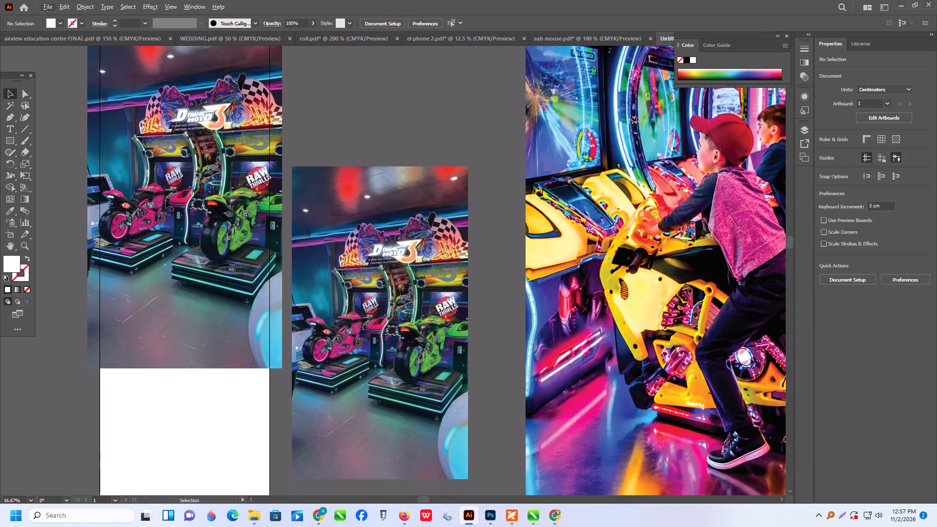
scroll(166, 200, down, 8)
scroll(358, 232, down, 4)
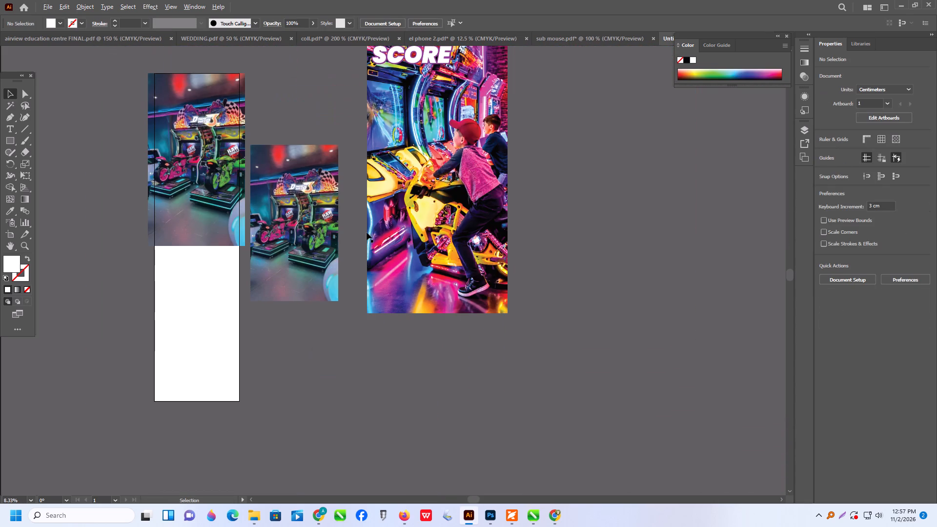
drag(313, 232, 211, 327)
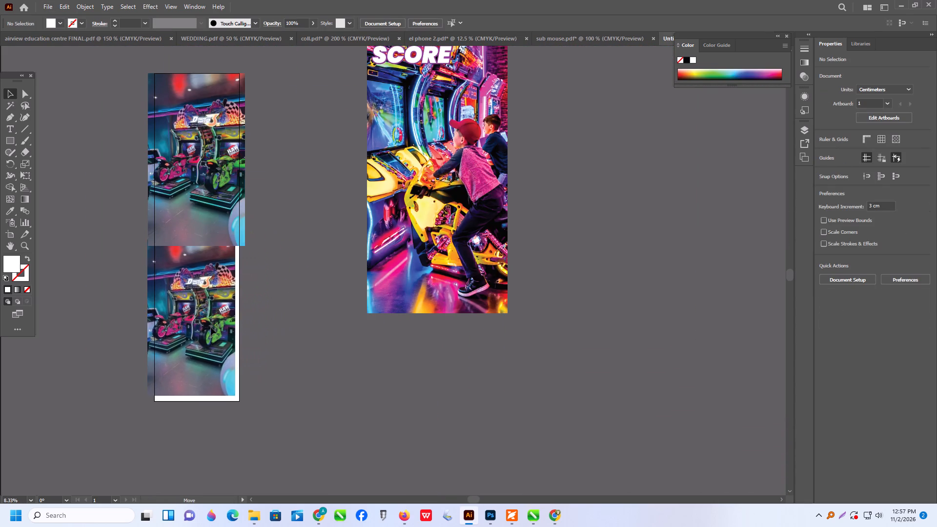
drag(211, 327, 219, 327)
Move the START SPEED SCORE panel farther from Artboard 1 and bring the arcade image without text into the space between them.
scroll(440, 326, up, 6)
click(458, 319)
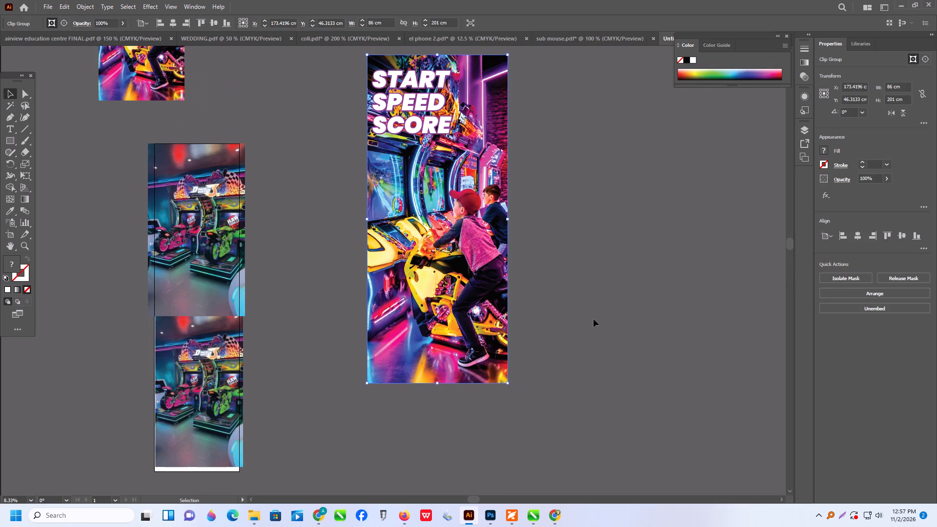
scroll(593, 319, up, 5)
alt+scroll(399, 326, down, 1)
drag(346, 325, 449, 329)
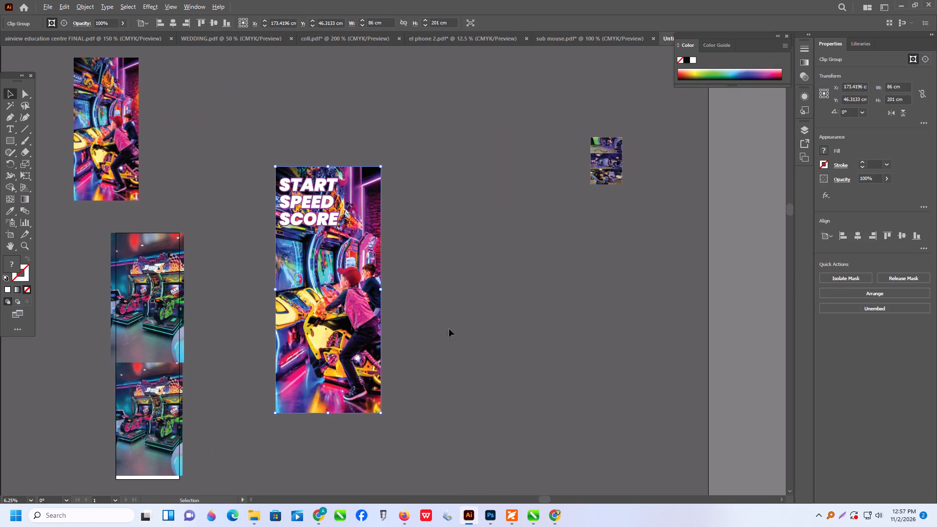
drag(449, 329, 560, 333)
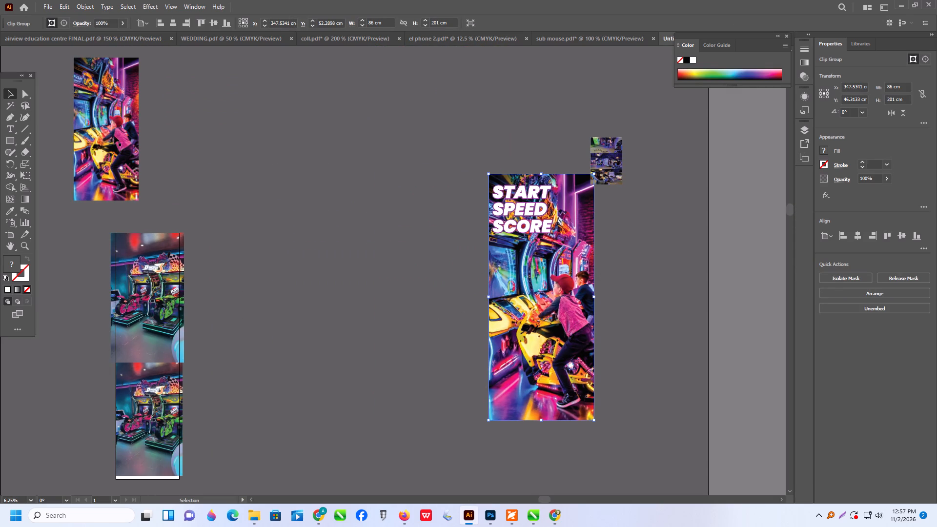
drag(116, 136, 314, 176)
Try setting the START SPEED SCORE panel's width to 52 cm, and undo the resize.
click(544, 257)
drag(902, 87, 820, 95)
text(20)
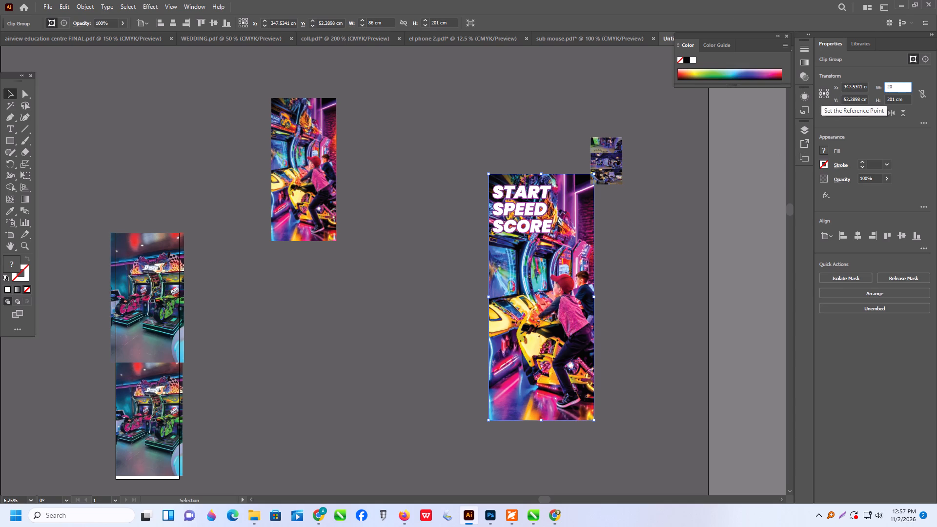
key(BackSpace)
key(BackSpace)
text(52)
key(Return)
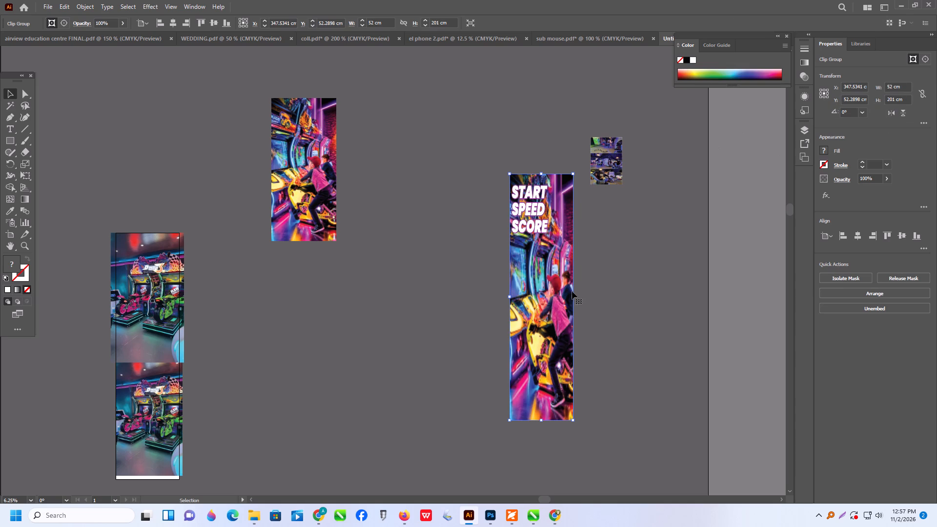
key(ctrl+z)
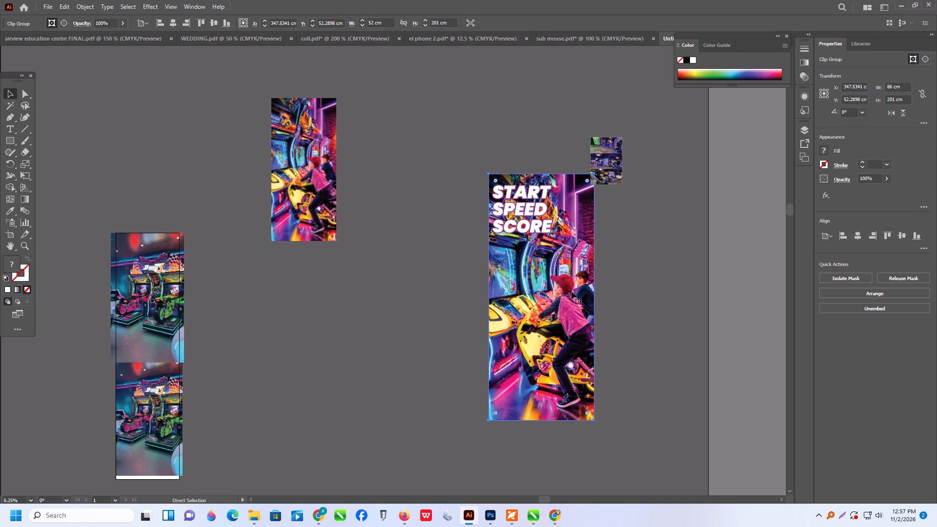
Move the START SPEED SCORE panel back towards Artboard 1, placing it slightly lower beside the arcade image without text.
drag(543, 299, 452, 340)
Delete the original motorcycle image from the lower part of Artboard 1.
scroll(449, 324, down, 5)
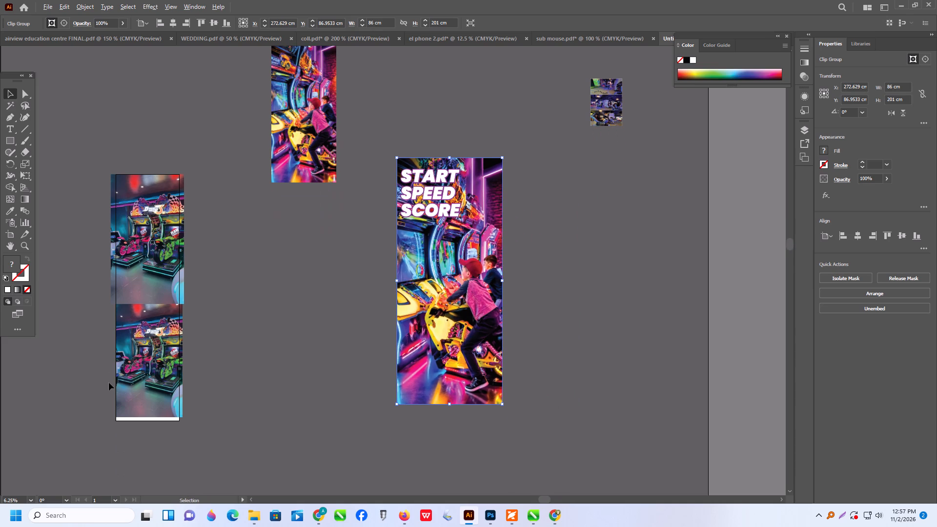
alt+scroll(109, 383, up, 3)
click(169, 375)
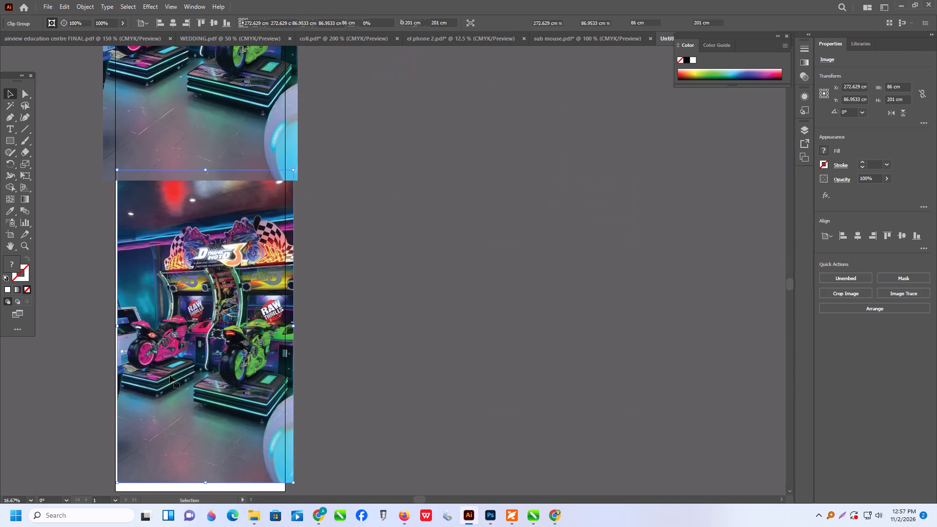
key(Delete)
scroll(183, 398, up, 4)
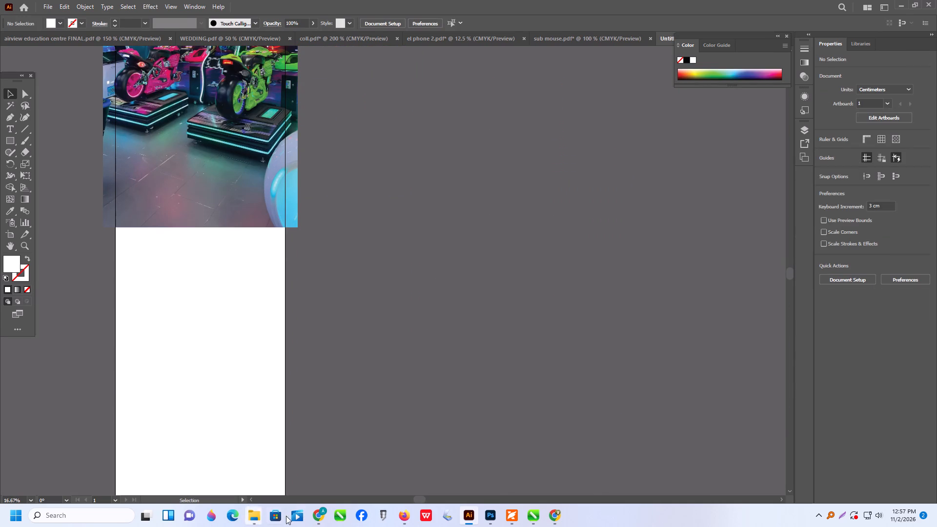
Switch to Pinterest in Chrome and look through the related arcade pins for another image for the panel.
click(318, 512)
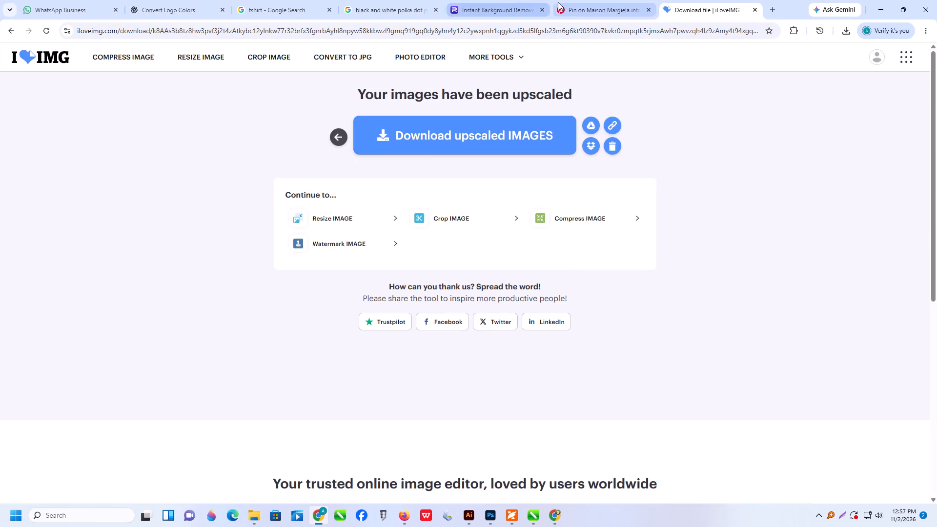
click(575, 10)
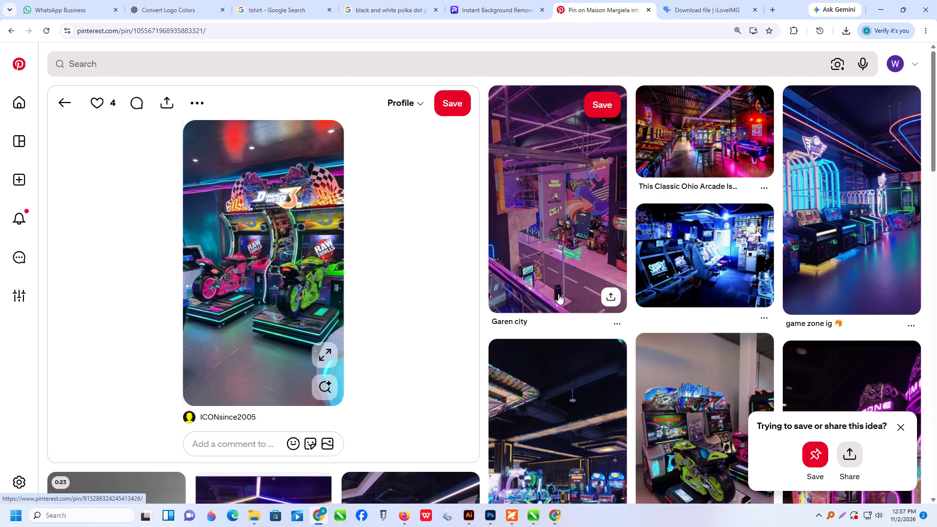
scroll(558, 294, down, 1)
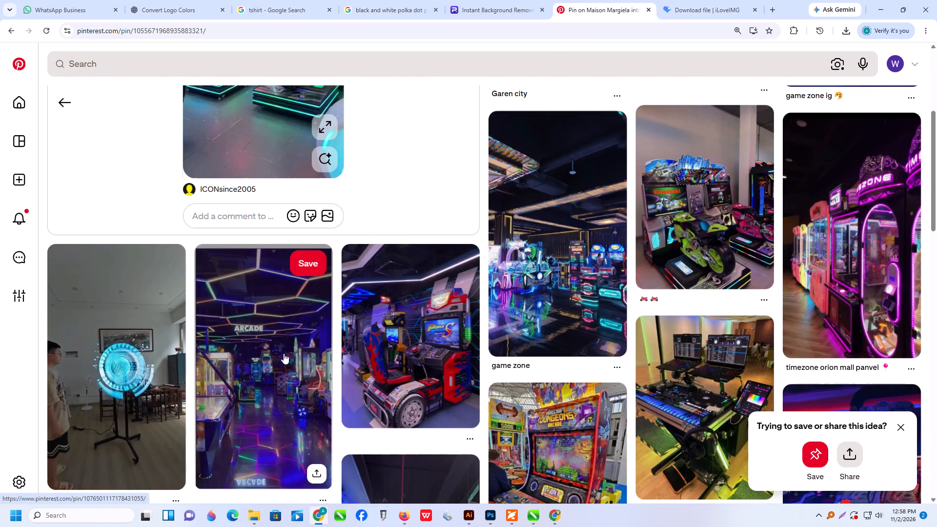
scroll(433, 351, down, 1)
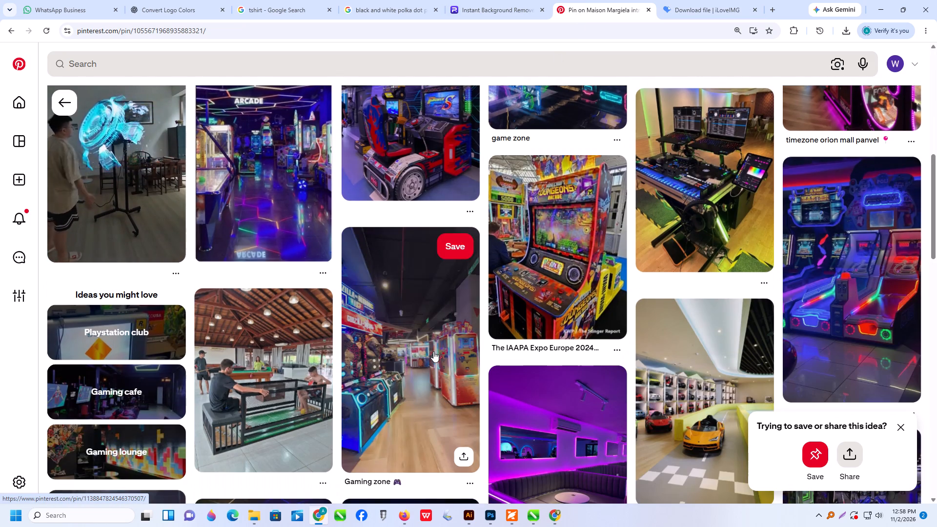
scroll(433, 351, down, 1)
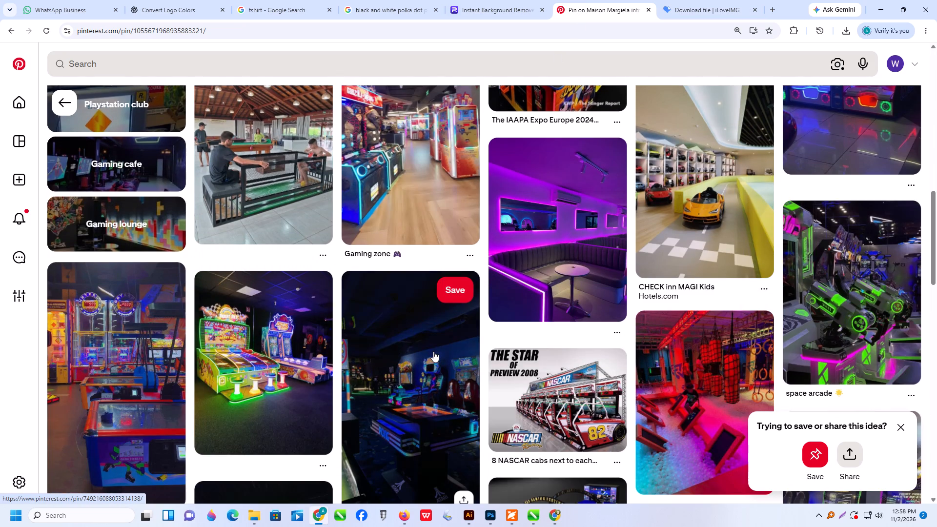
scroll(433, 351, down, 2)
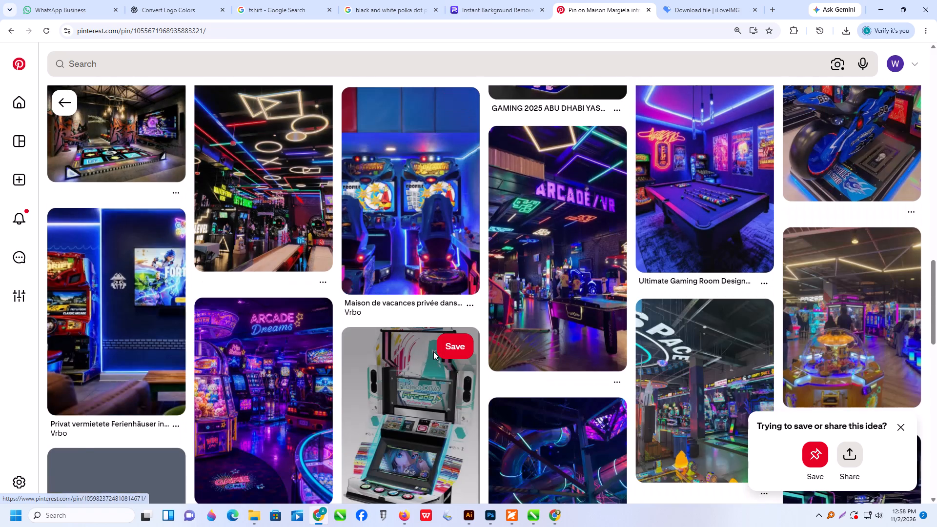
click(379, 240)
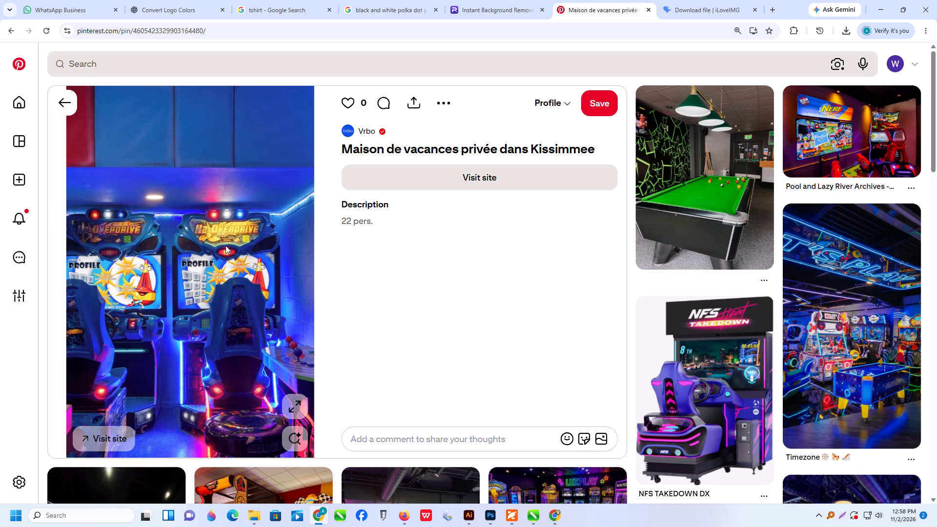
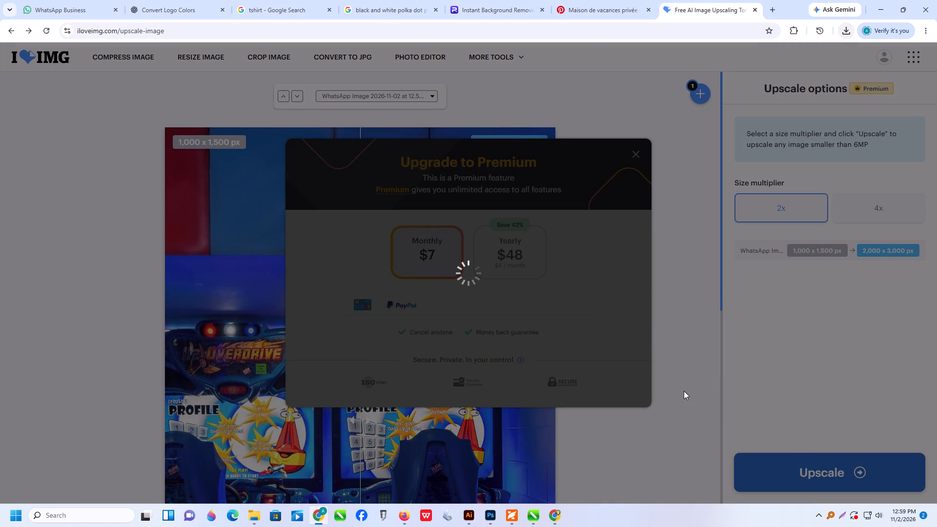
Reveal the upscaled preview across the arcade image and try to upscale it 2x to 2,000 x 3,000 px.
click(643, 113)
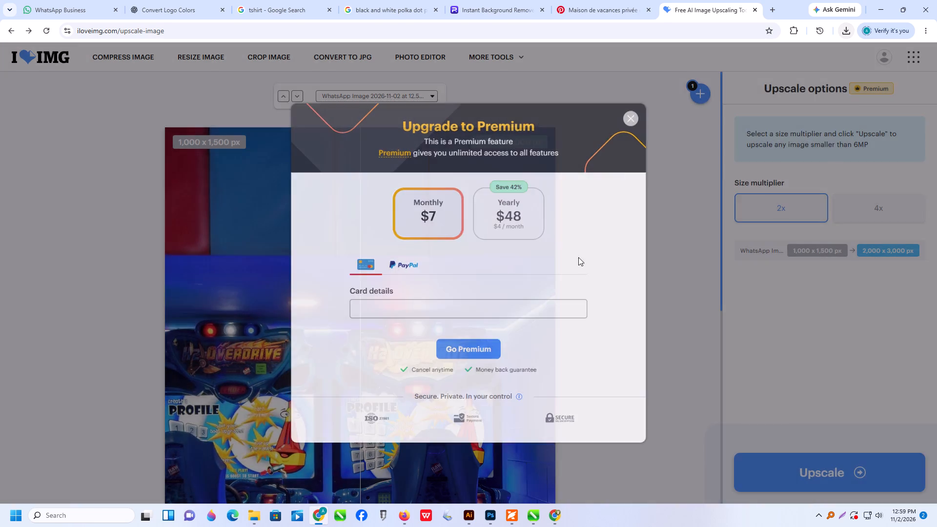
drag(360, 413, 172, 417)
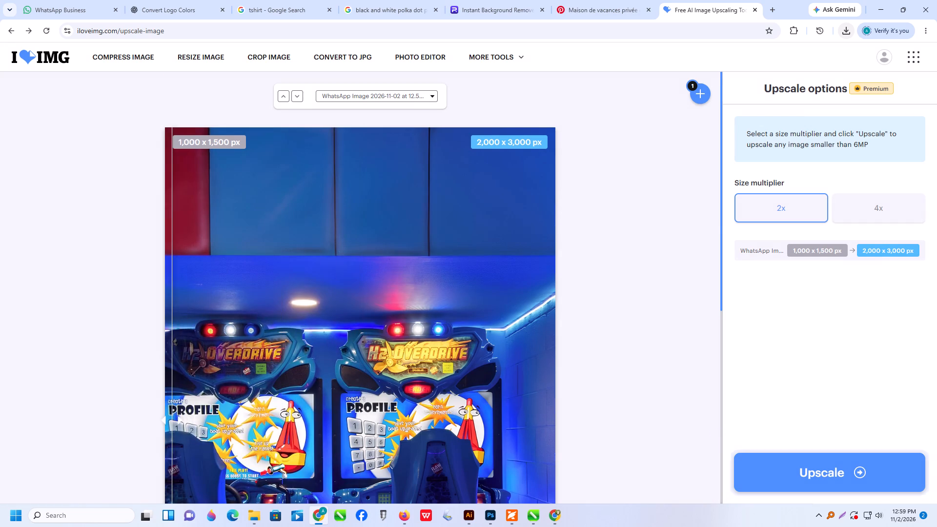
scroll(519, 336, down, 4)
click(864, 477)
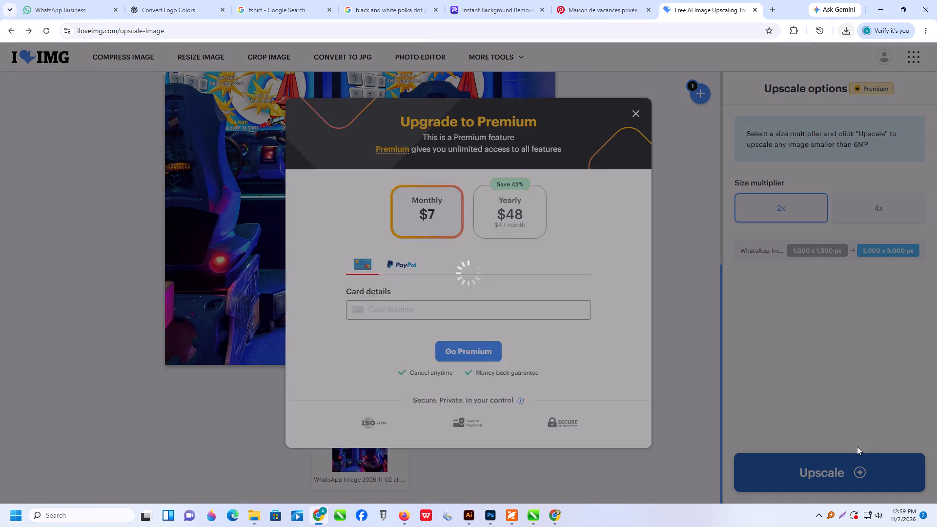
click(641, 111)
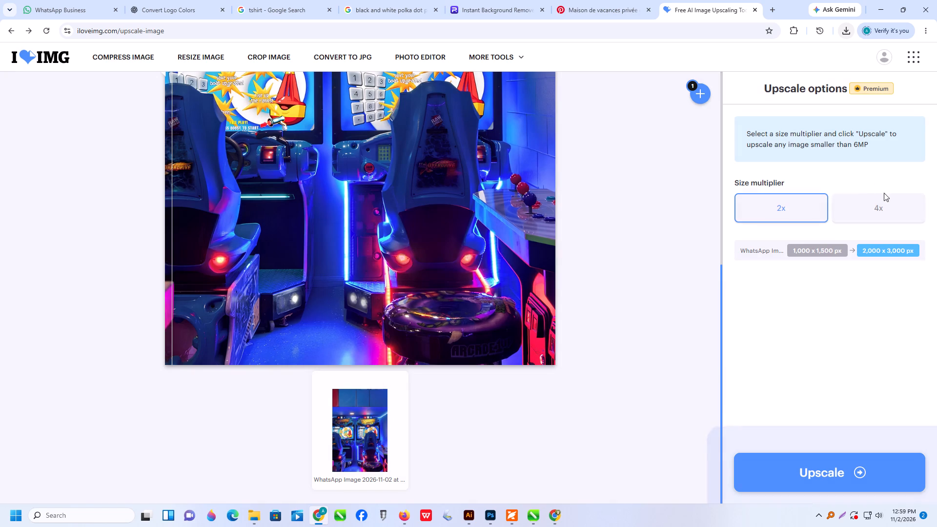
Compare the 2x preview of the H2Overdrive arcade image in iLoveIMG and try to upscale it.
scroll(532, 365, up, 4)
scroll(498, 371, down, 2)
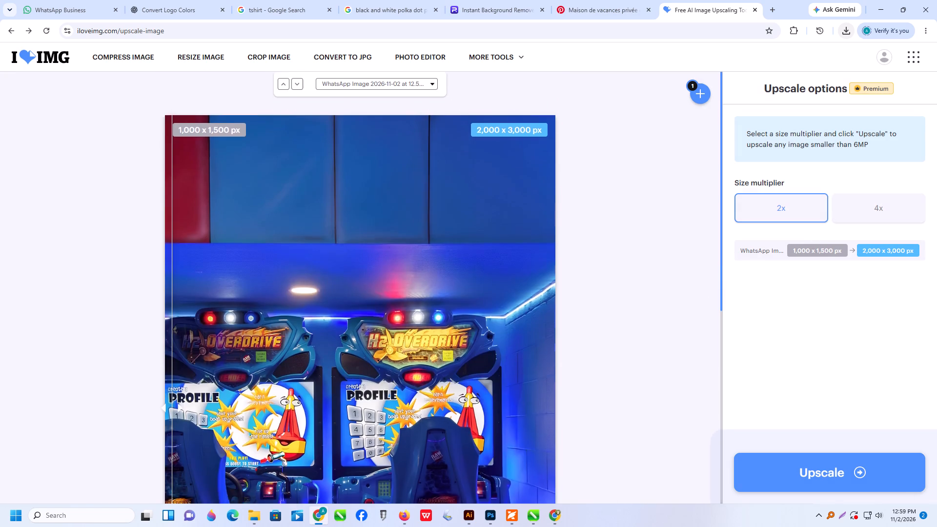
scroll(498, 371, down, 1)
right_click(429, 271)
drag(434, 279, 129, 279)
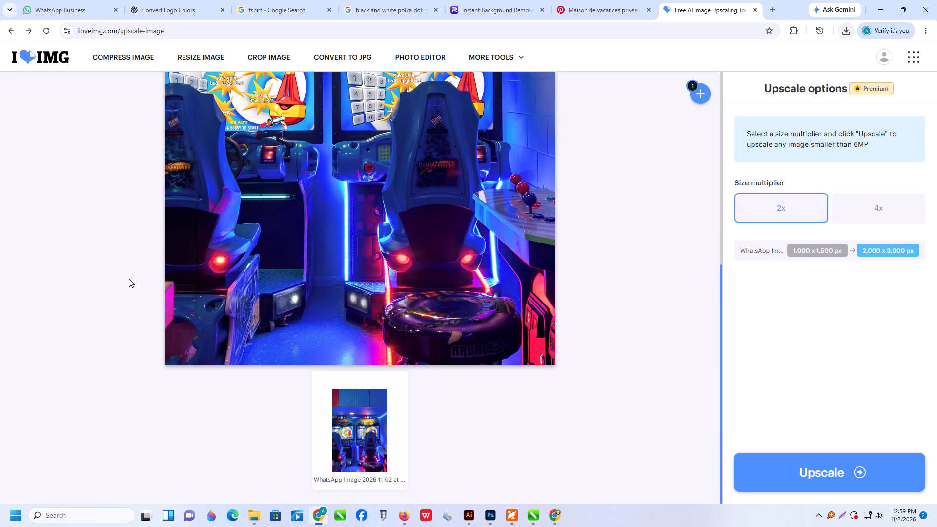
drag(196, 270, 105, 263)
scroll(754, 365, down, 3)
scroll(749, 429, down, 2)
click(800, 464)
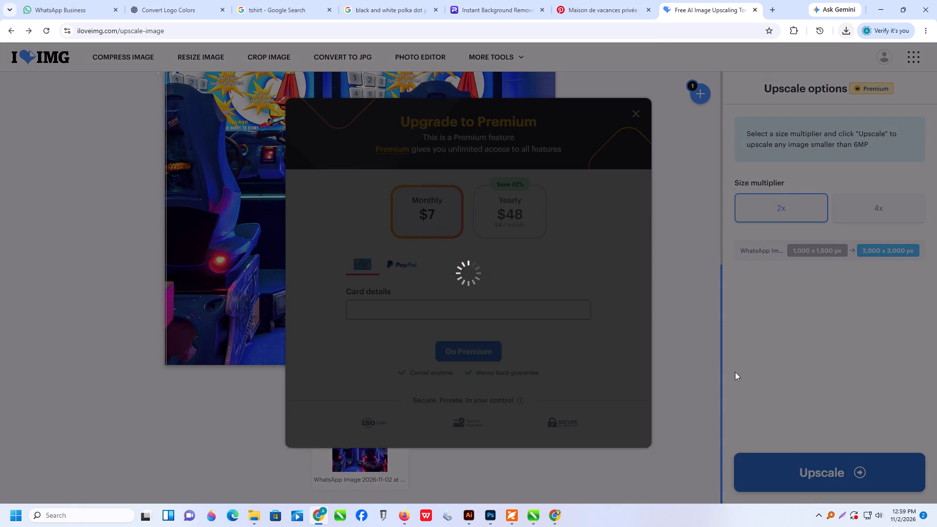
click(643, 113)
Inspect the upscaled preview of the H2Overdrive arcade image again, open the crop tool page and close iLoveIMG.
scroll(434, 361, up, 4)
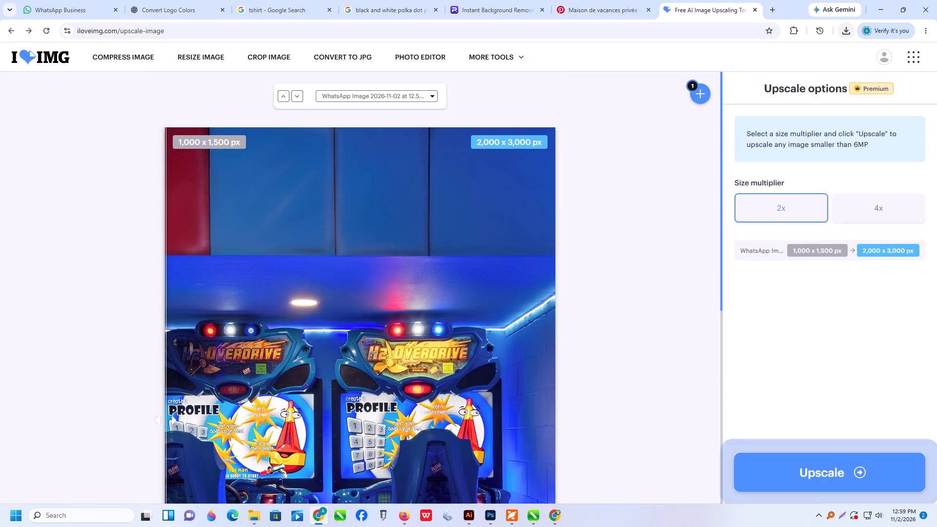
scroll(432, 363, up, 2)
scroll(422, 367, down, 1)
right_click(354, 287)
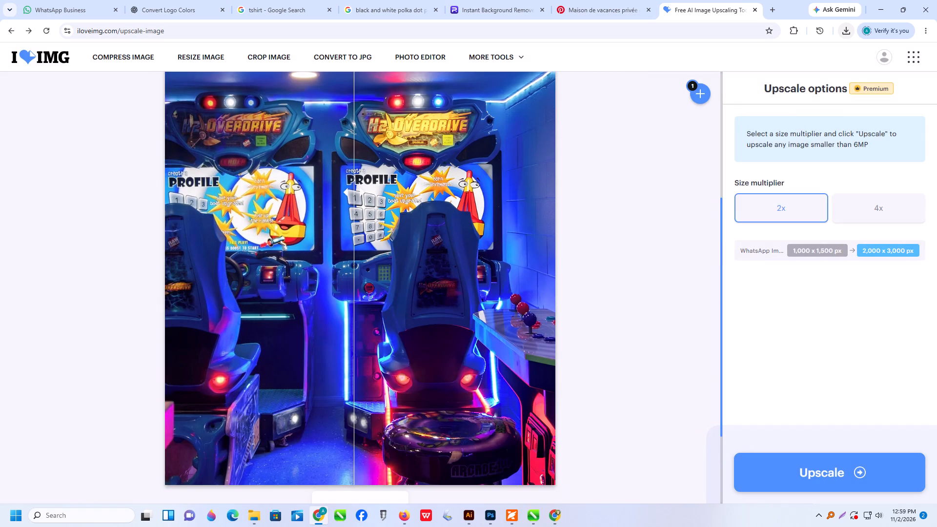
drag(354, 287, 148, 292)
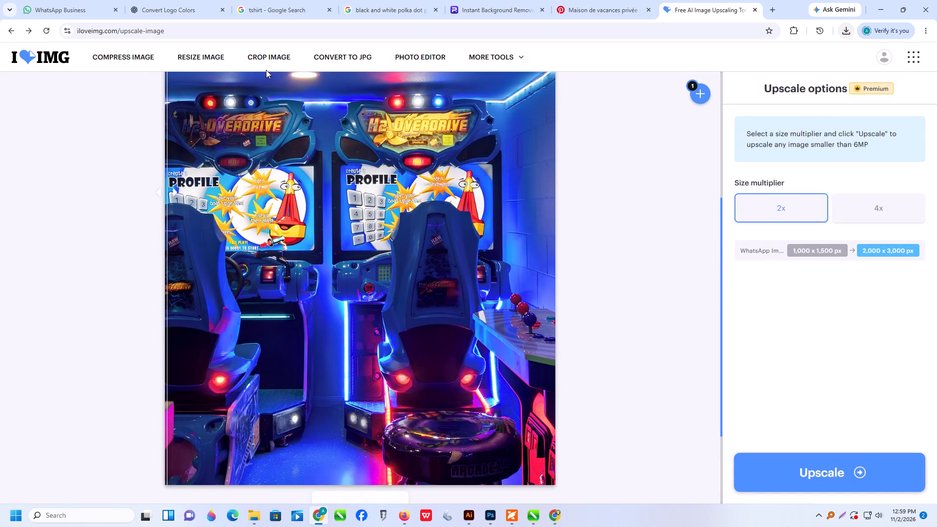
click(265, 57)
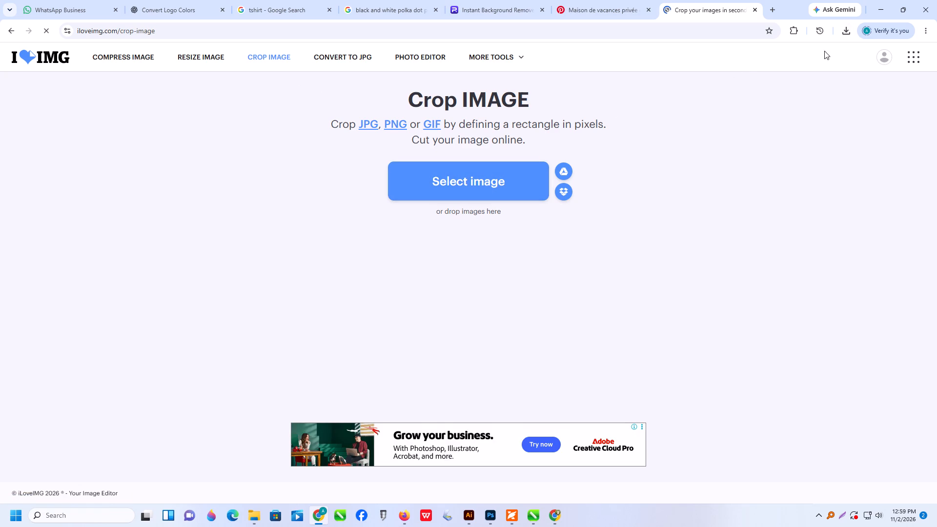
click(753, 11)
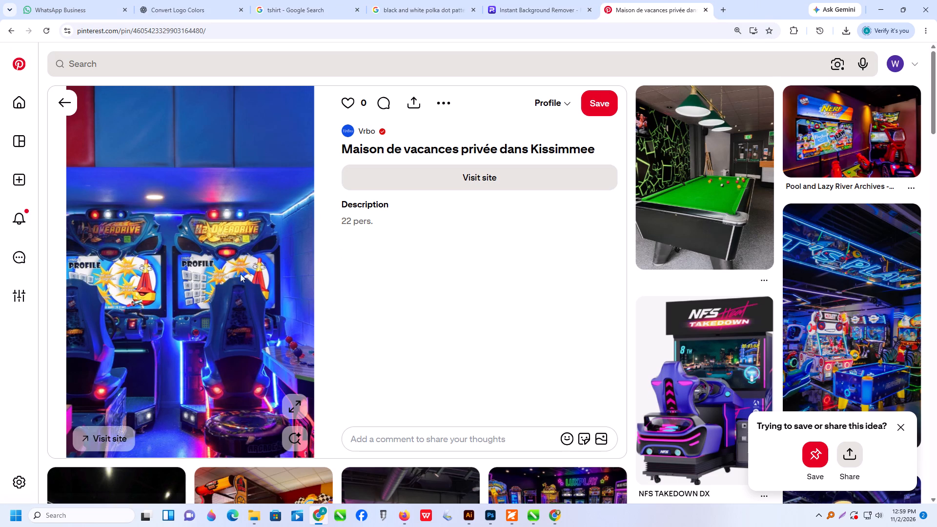
Search Google for "upscale image free" in a new tab and open Picsart's Free AI Image Upscaler.
click(541, 7)
click(726, 9)
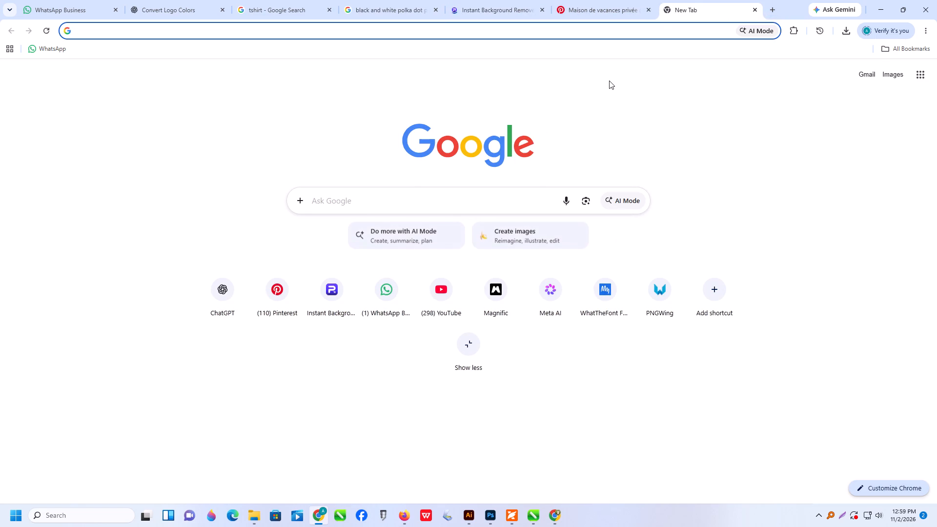
key(u)
key(p)
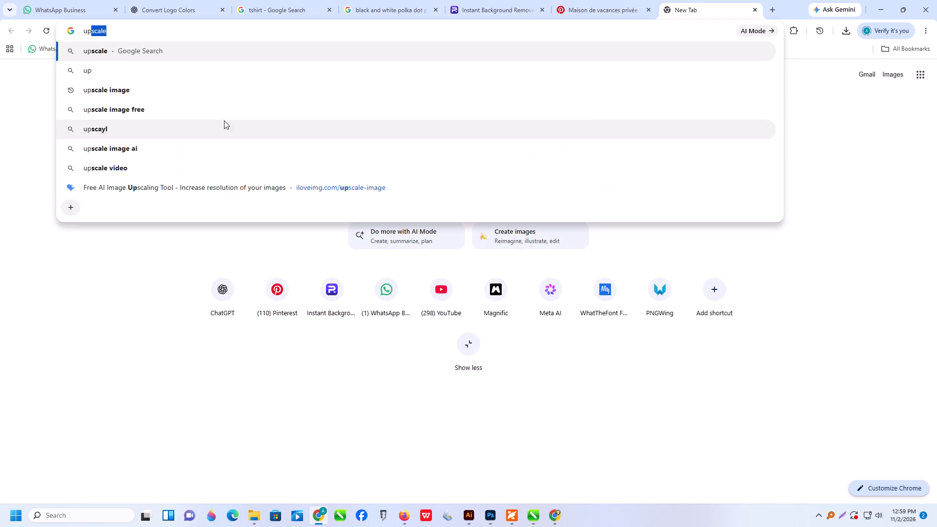
click(143, 104)
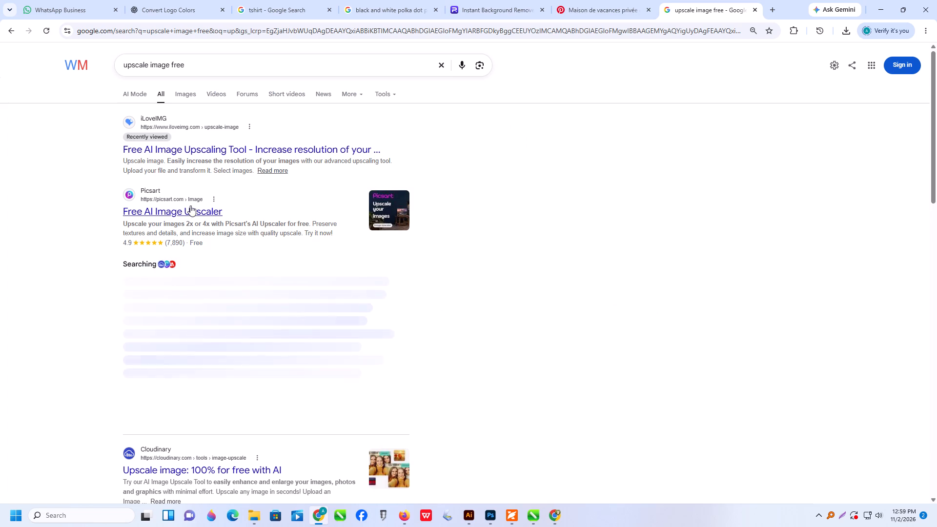
click(196, 214)
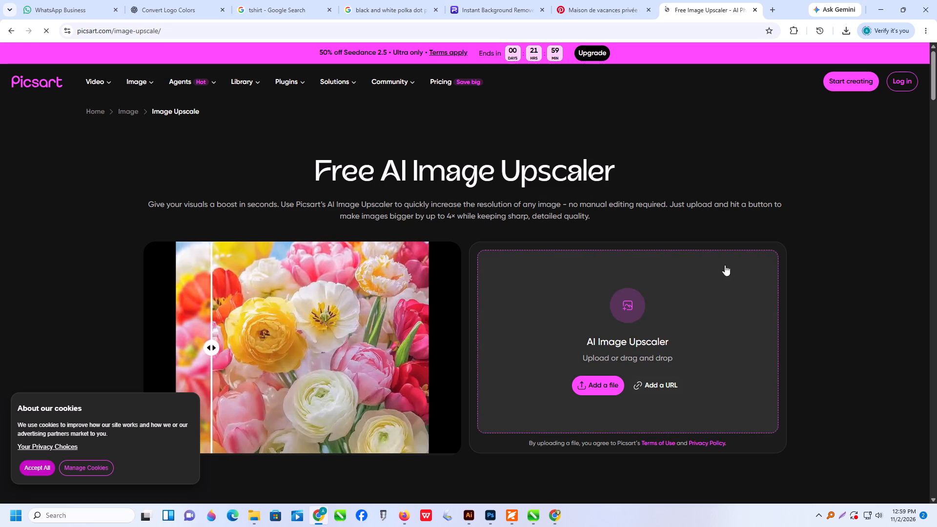
Upscale the latest downloaded arcade image in Picsart, compare before and after, and download the free low-res 2000 x 3000 px version.
click(845, 29)
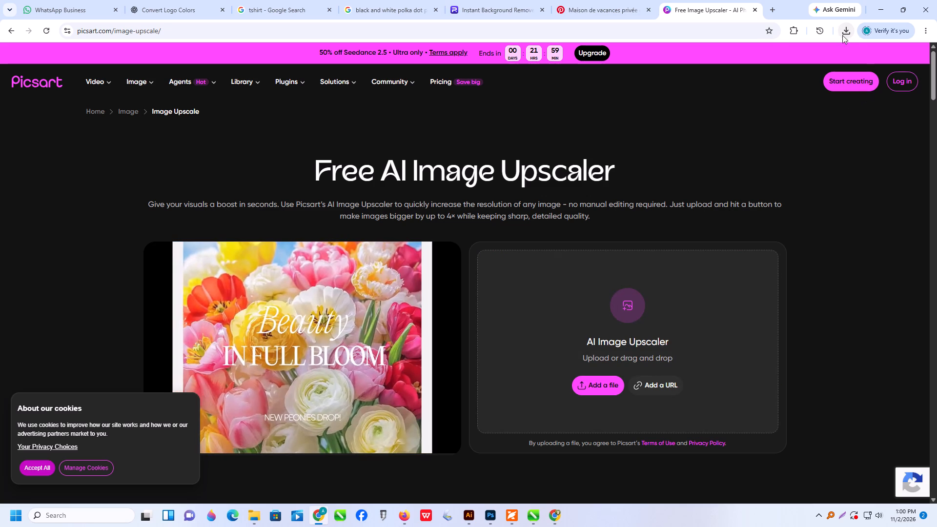
drag(760, 79, 614, 345)
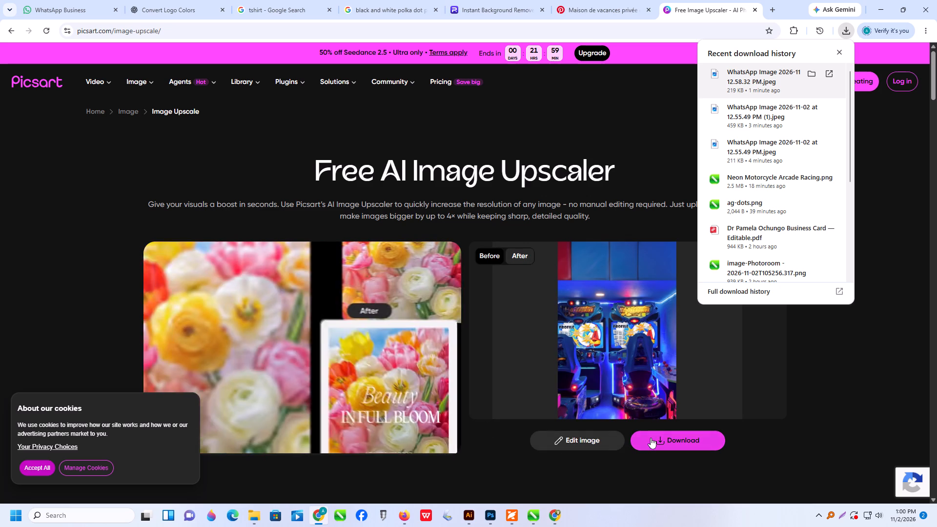
click(486, 254)
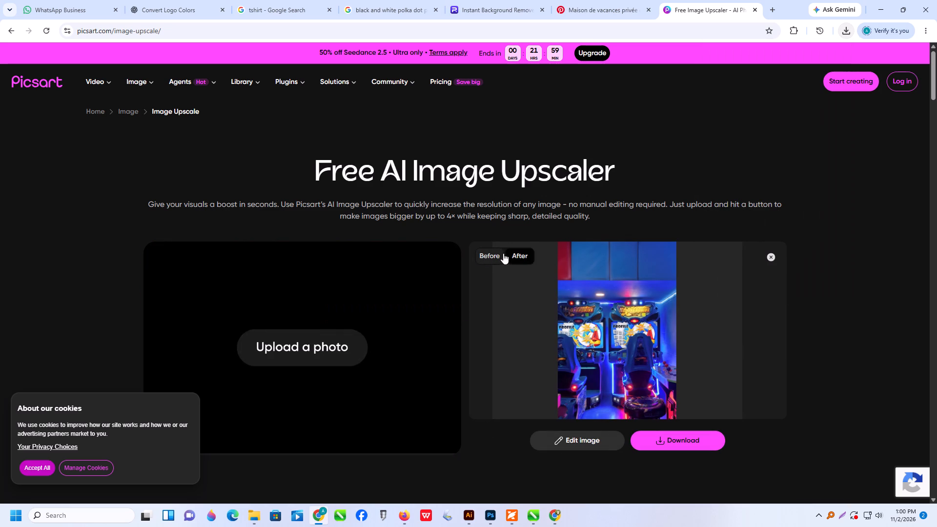
click(509, 251)
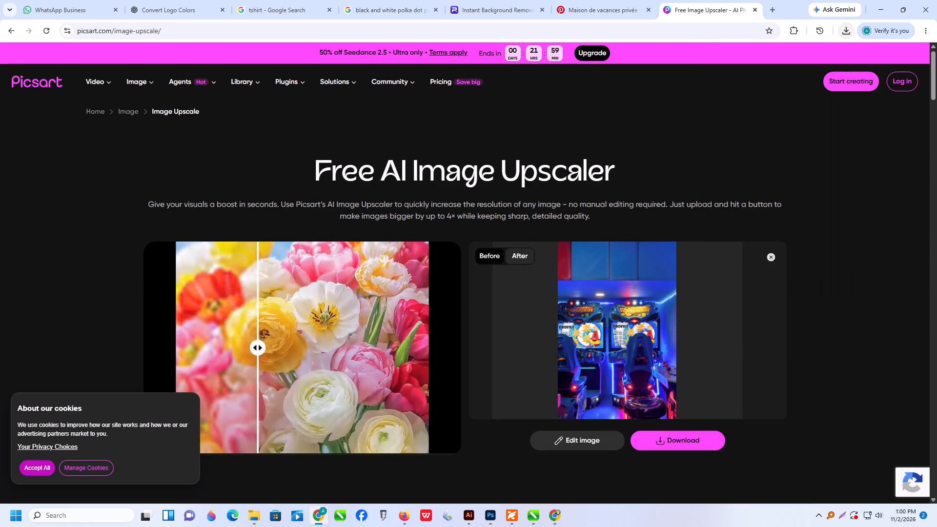
click(688, 441)
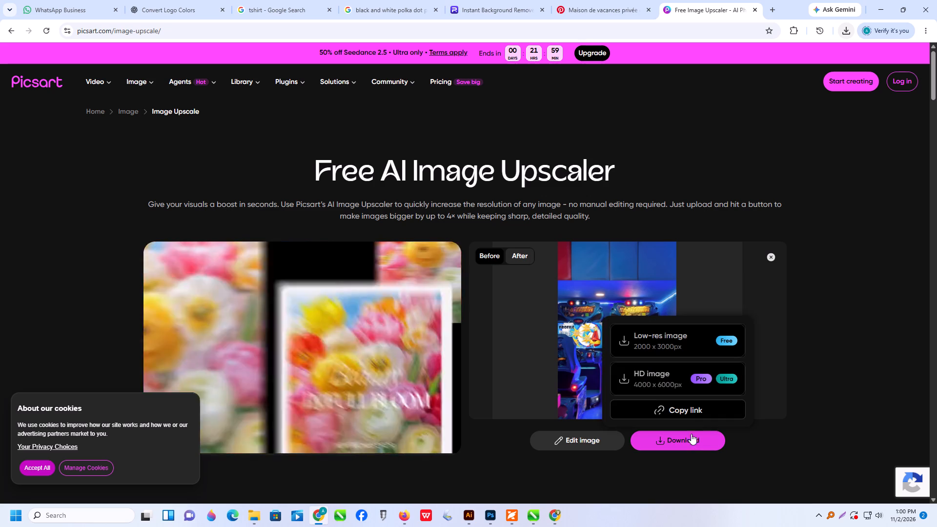
click(731, 340)
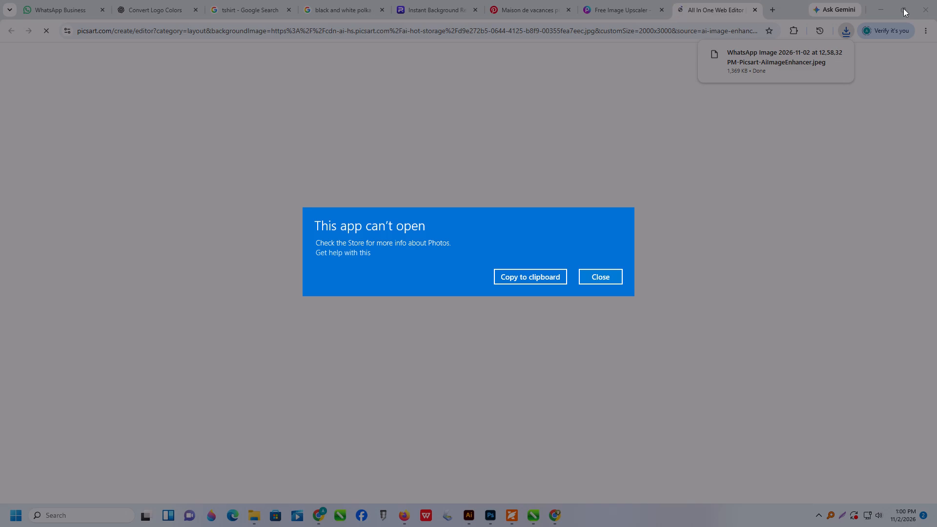
click(903, 8)
click(611, 273)
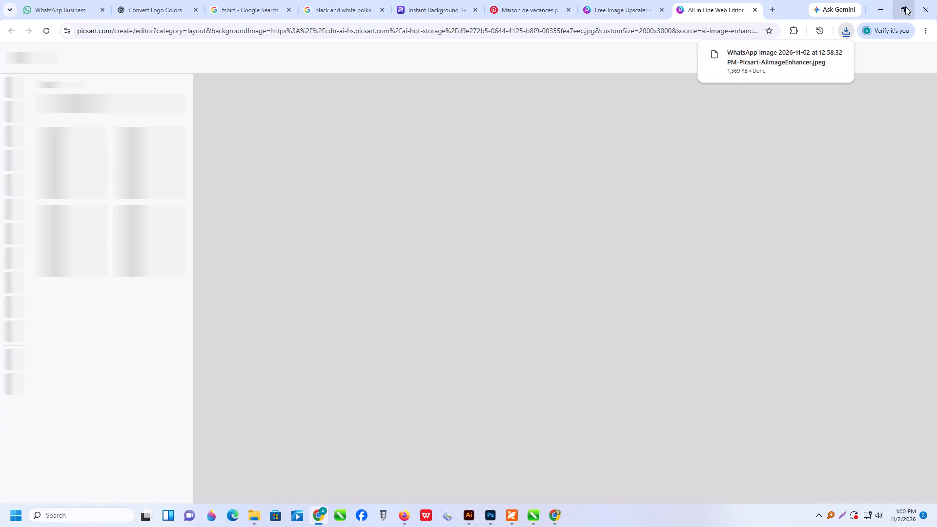
Place the Picsart-upscaled image from the Downloads folder into Illustrator, positioning it over the empty lower part of Artboard 1.
click(905, 6)
click(622, 49)
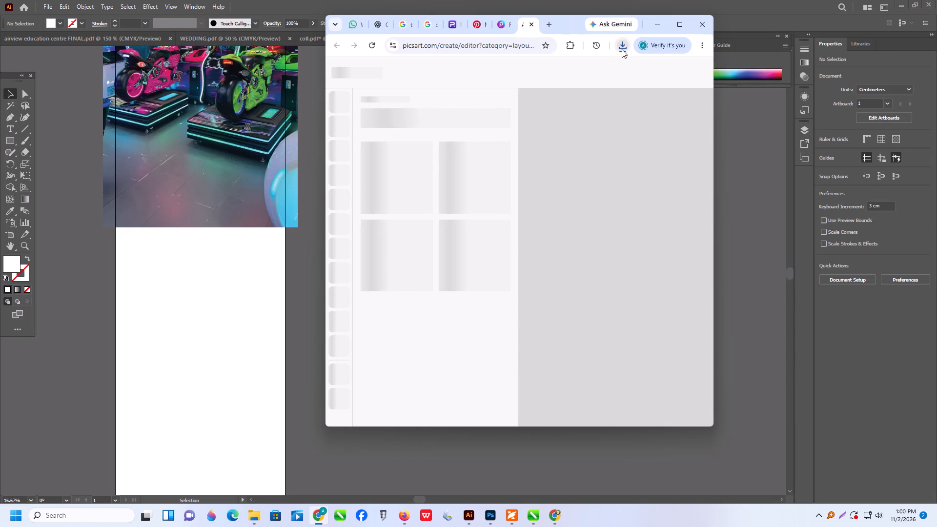
click(586, 87)
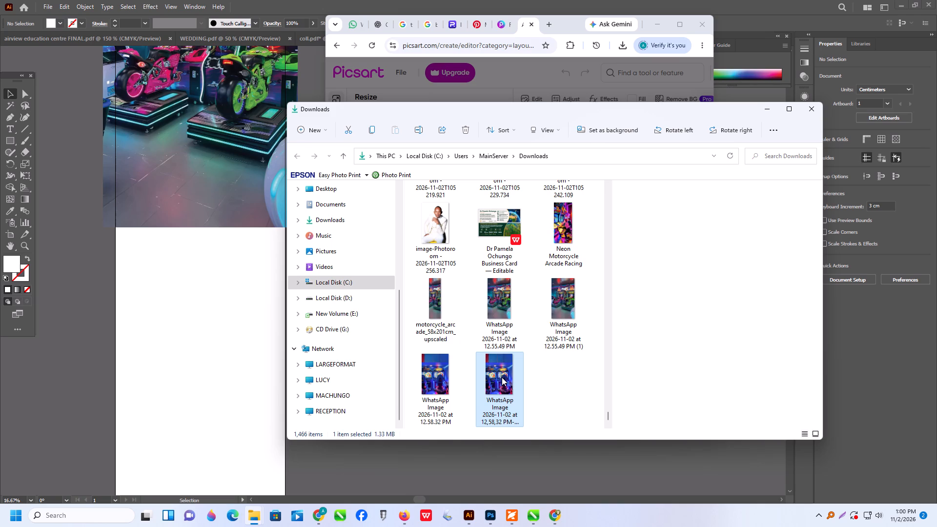
drag(502, 377, 197, 406)
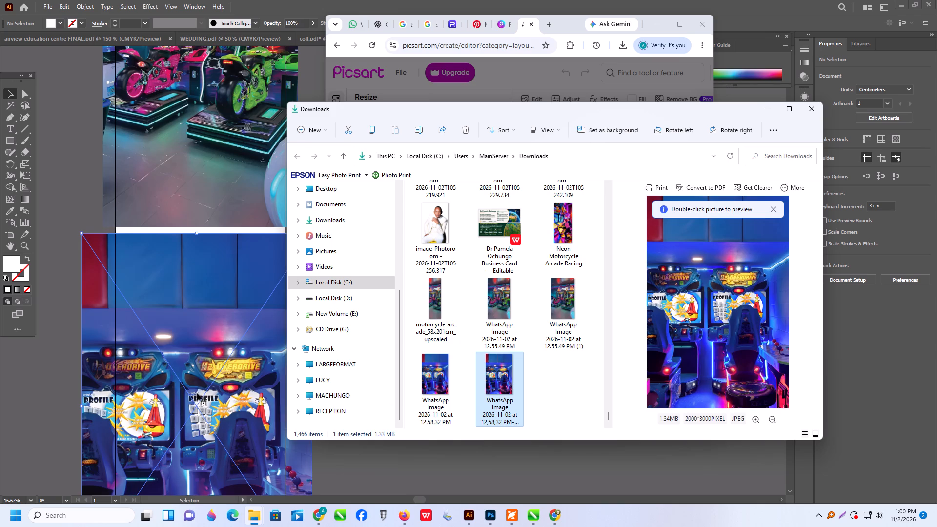
click(208, 339)
drag(207, 370, 219, 341)
Send the placed H2Overdrive arcade image to the back, behind the motorcycle arcade image.
scroll(219, 341, down, 2)
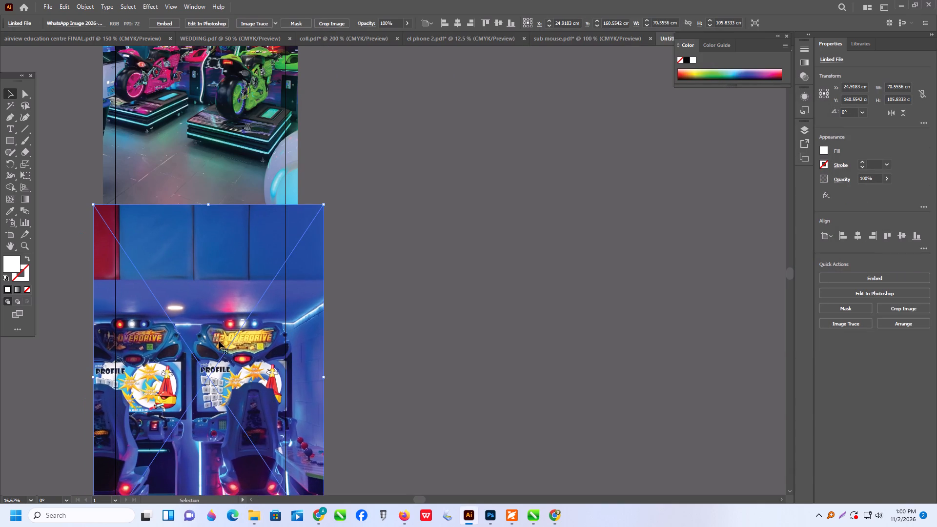
scroll(219, 341, down, 7)
right_click(206, 357)
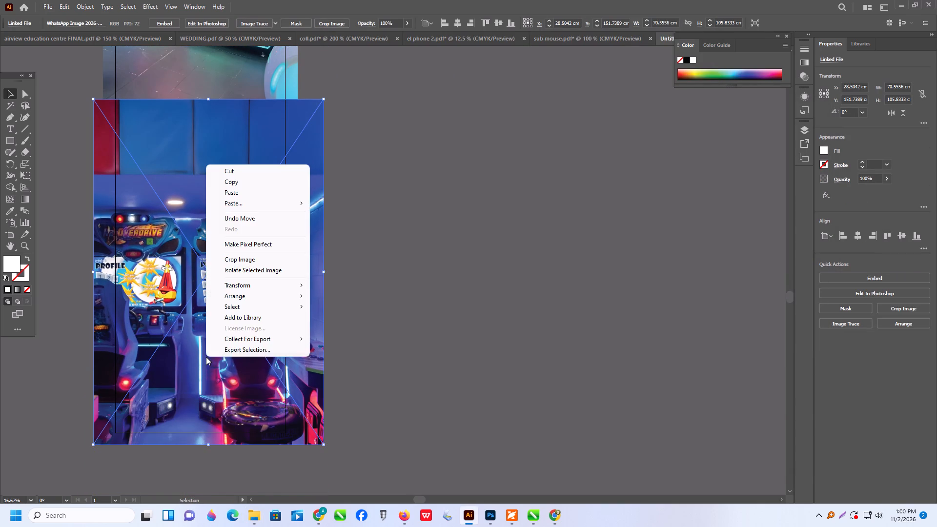
click(244, 295)
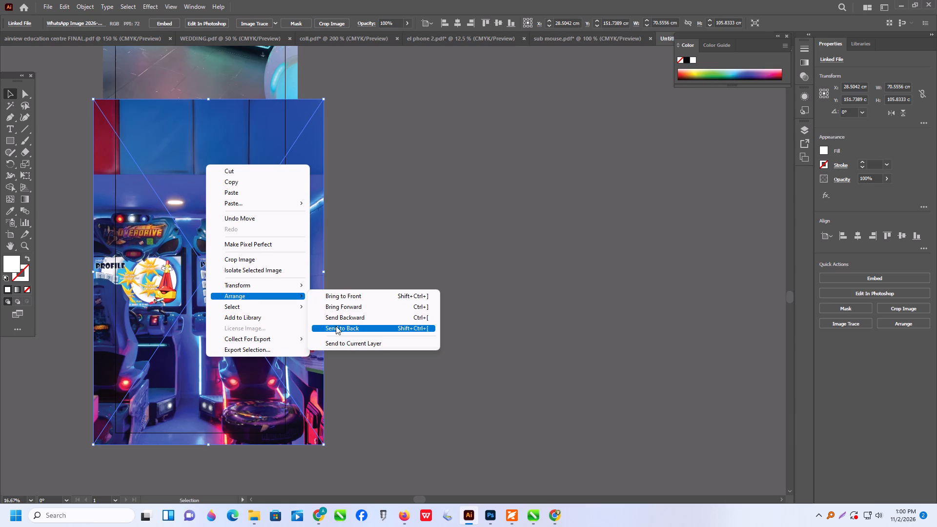
click(336, 326)
click(367, 300)
Move the motorcycle arcade image down until its lower edge meets the ceiling line of the H2Overdrive image.
scroll(357, 323, up, 2)
scroll(269, 341, up, 2)
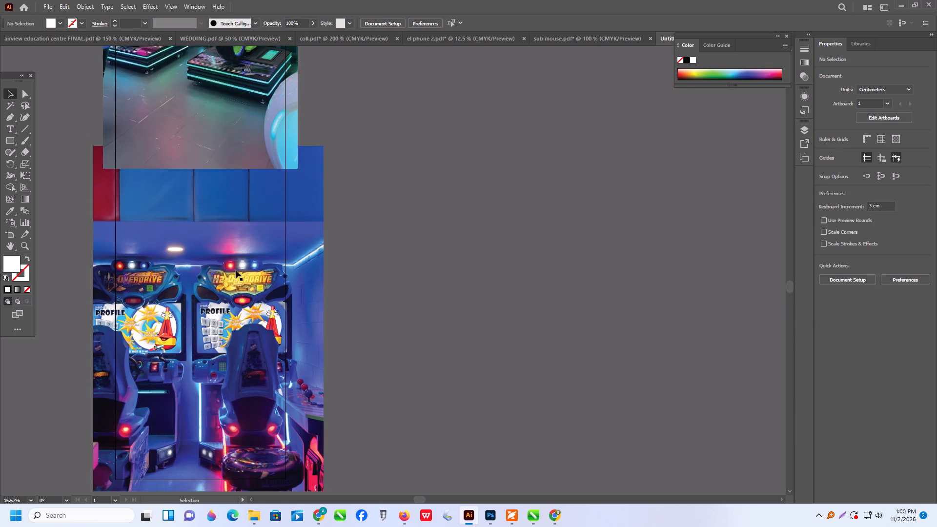
scroll(230, 261, up, 2)
alt+scroll(347, 277, down, 2)
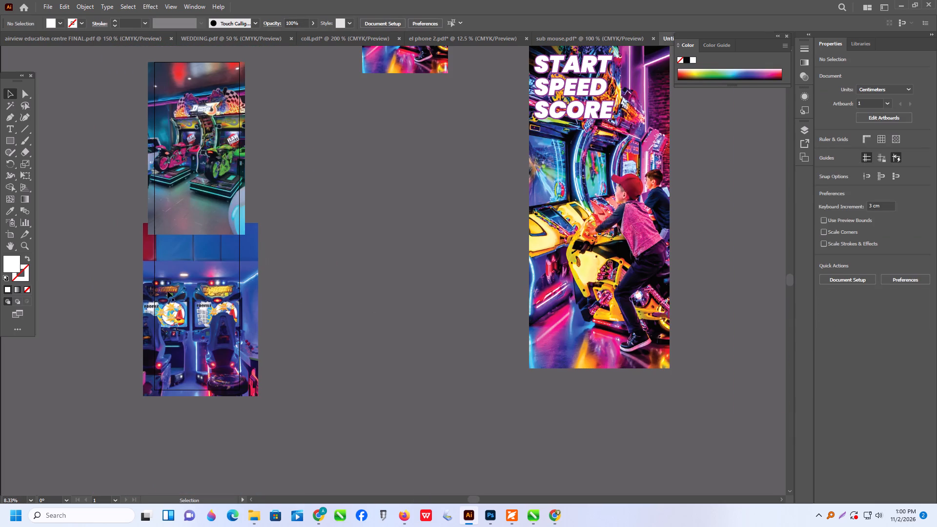
alt+scroll(165, 292, up, 1)
scroll(165, 293, up, 3)
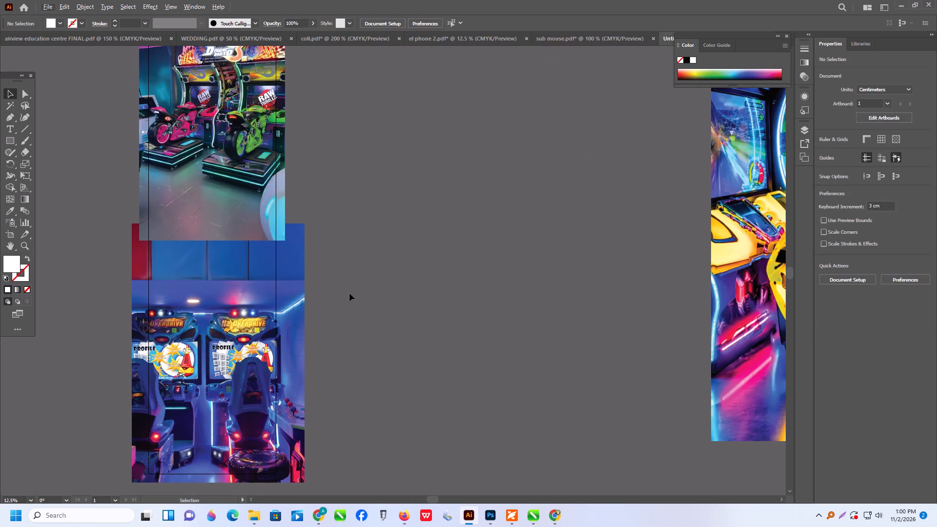
alt+scroll(485, 291, down, 2)
alt+scroll(37, 232, up, 2)
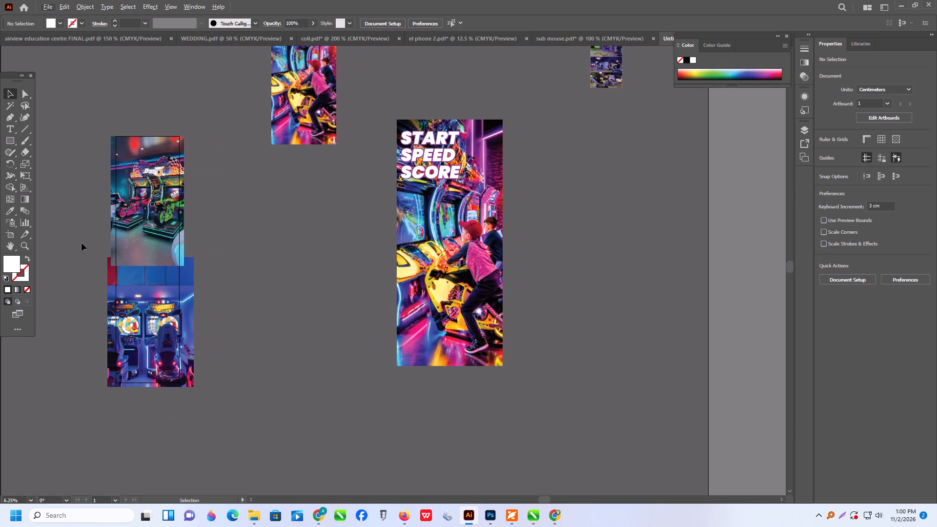
scroll(85, 249, up, 1)
alt+scroll(123, 256, up, 2)
drag(175, 235, 175, 268)
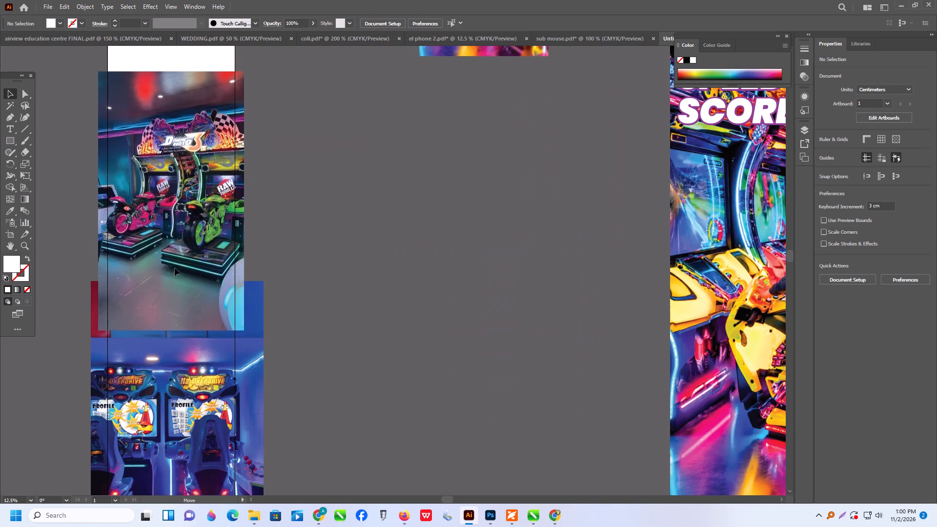
drag(175, 268, 175, 275)
click(331, 259)
Apply a Feather effect with a 1.5 cm radius to the motorcycle arcade image.
scroll(184, 300, up, 2)
alt+scroll(165, 342, up, 1)
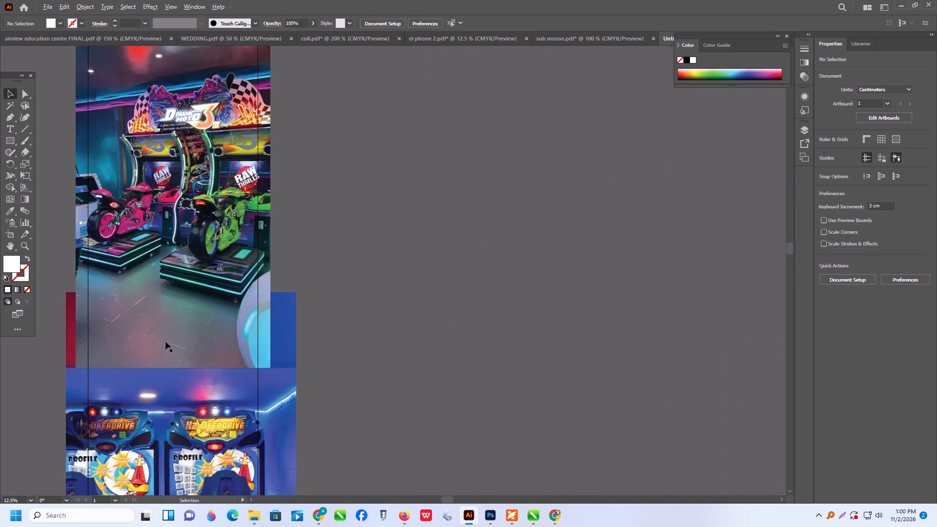
alt+scroll(165, 342, up, 2)
alt+click(162, 362)
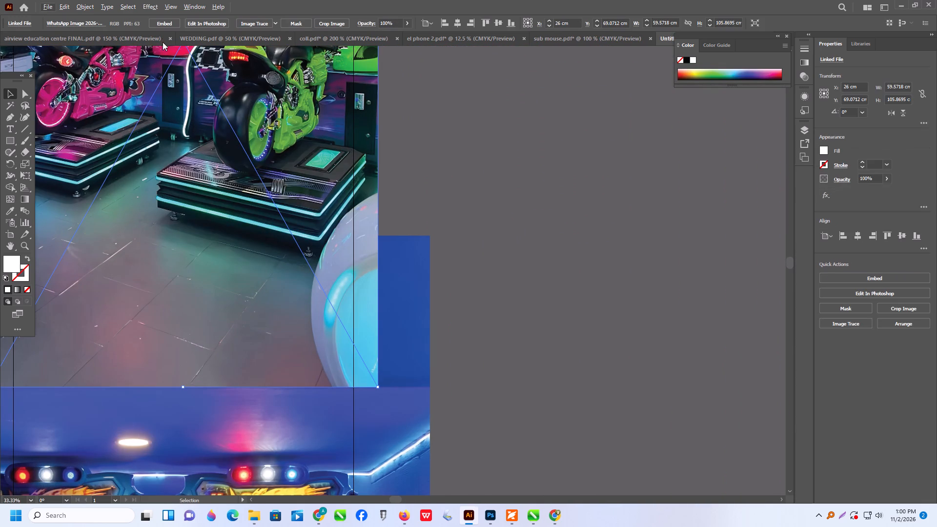
click(148, 5)
click(188, 121)
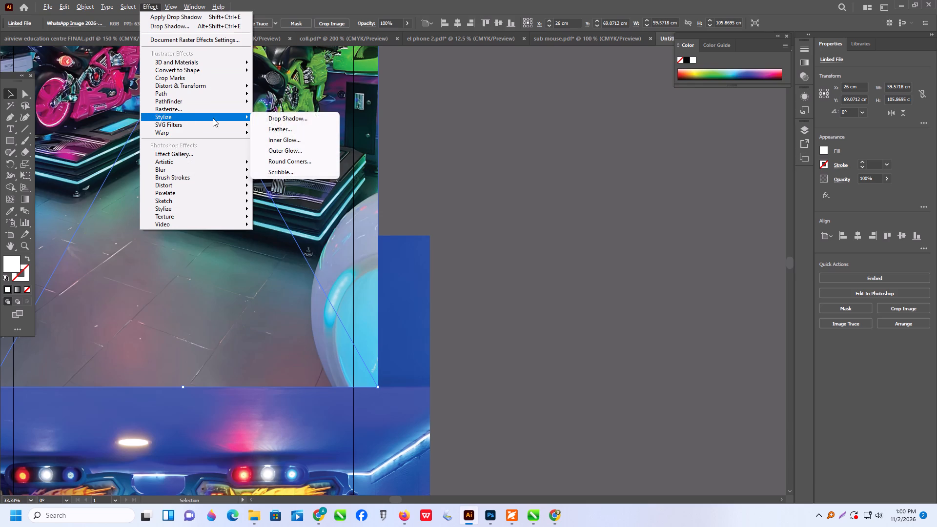
click(289, 130)
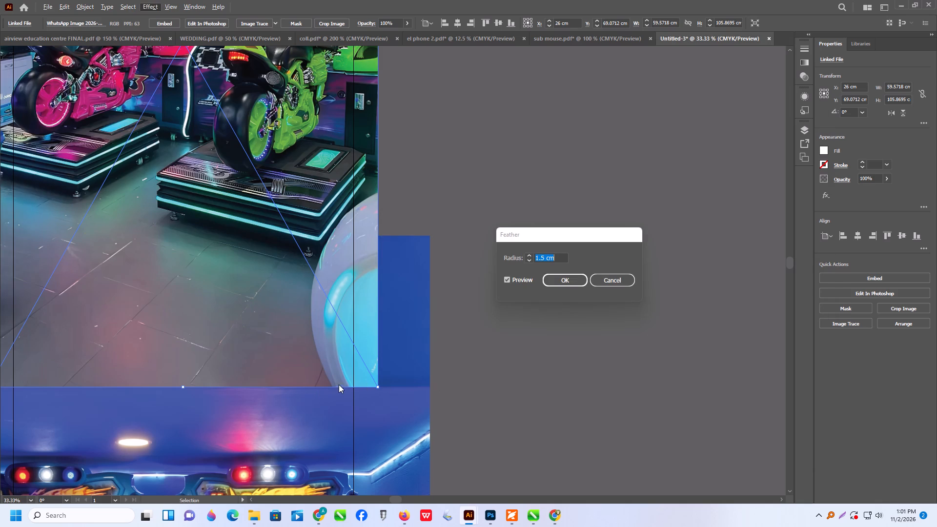
scroll(547, 257, up, 4)
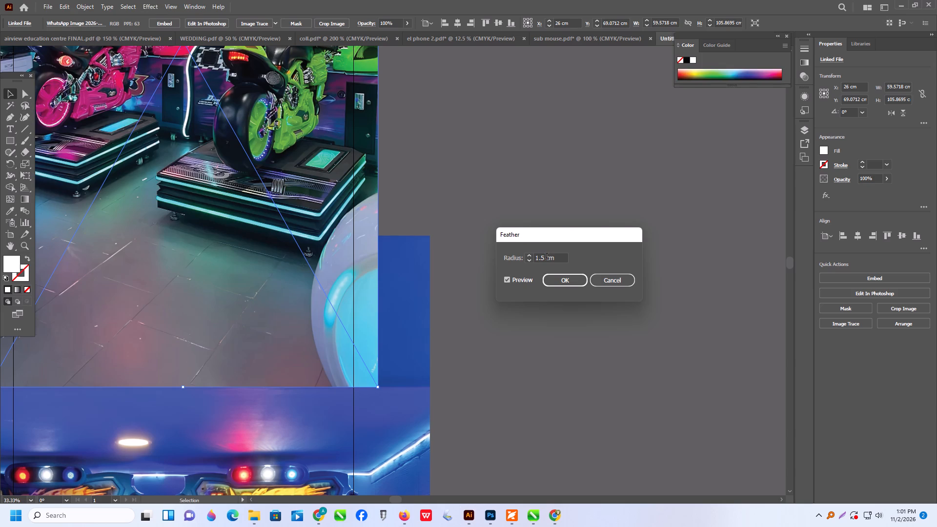
click(571, 284)
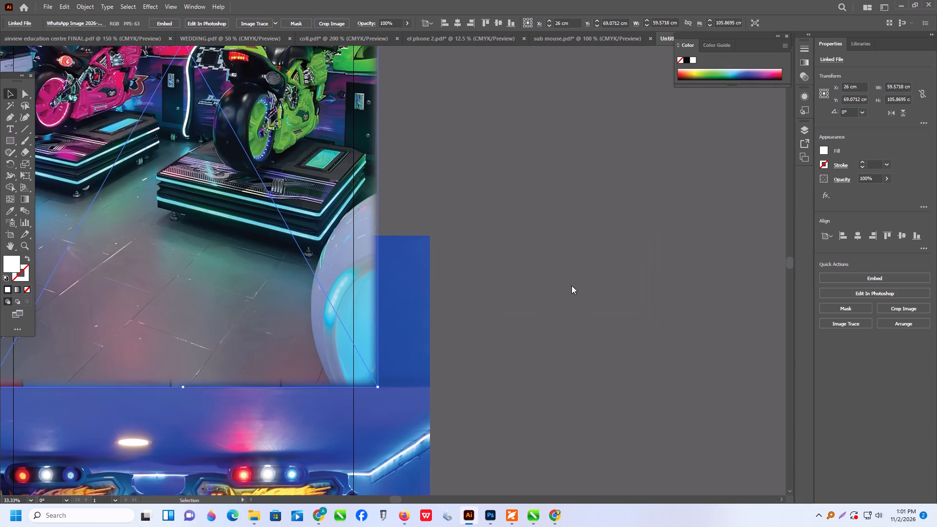
click(550, 313)
Examine the motorcycle image's feathered edges, its join with the H2Overdrive image, and the overall panel layout.
alt+scroll(620, 327, down, 2)
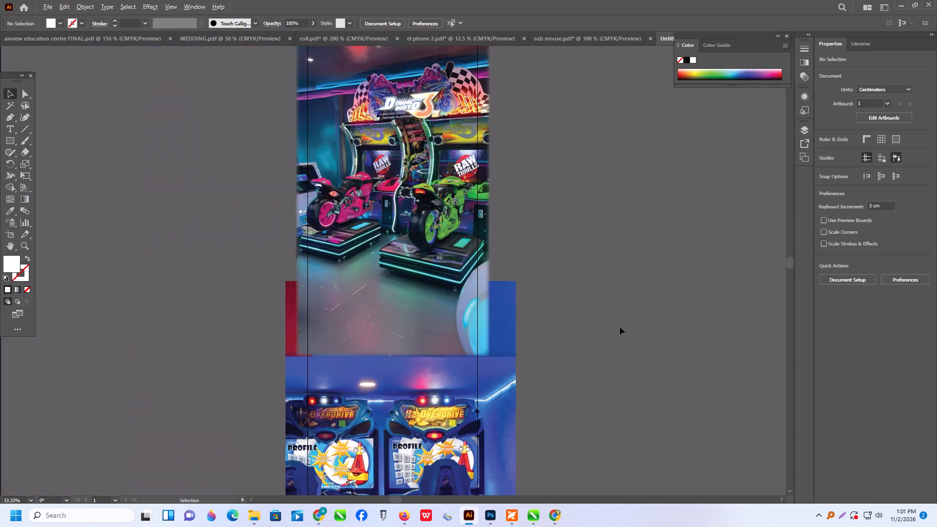
scroll(554, 356, up, 1)
scroll(554, 356, down, 3)
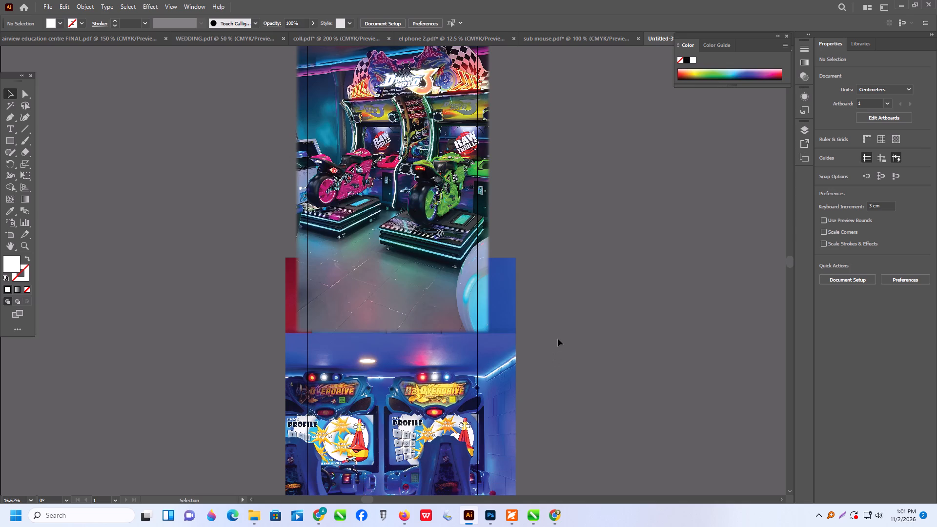
scroll(567, 320, up, 1)
scroll(429, 263, up, 5)
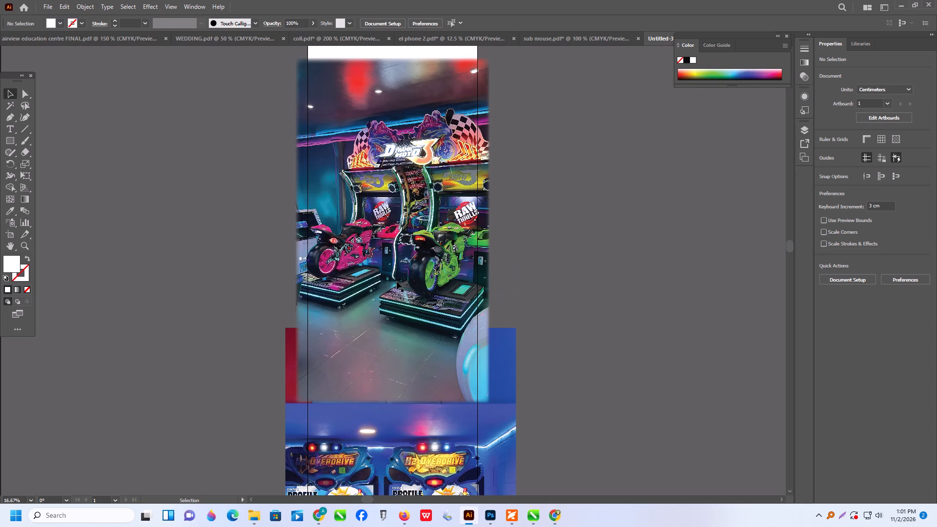
scroll(397, 282, up, 9)
alt+scroll(397, 282, down, 3)
scroll(397, 282, down, 2)
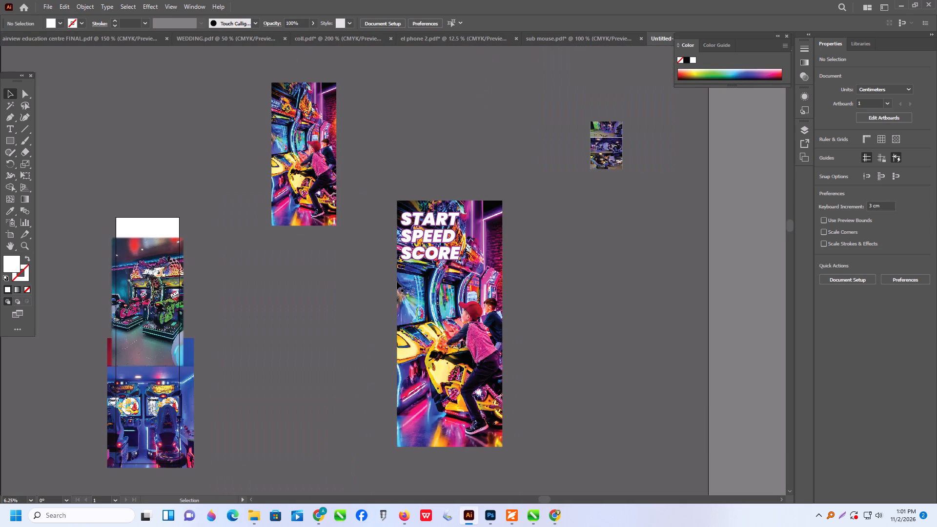
Enlarge the feathered motorcycle arcade image proportionally from its upper-left corner until it extends past the top edge of Artboard 1.
scroll(397, 282, down, 2)
click(150, 200)
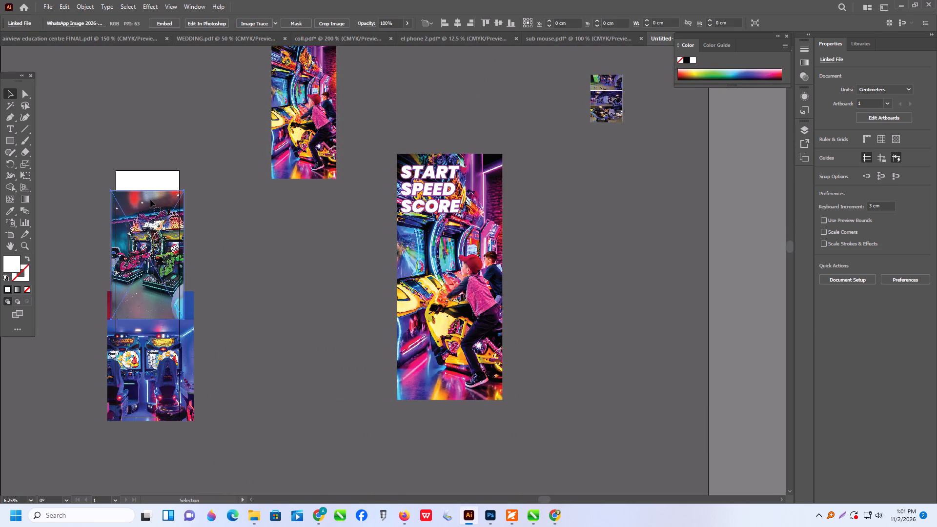
shift+click(111, 193)
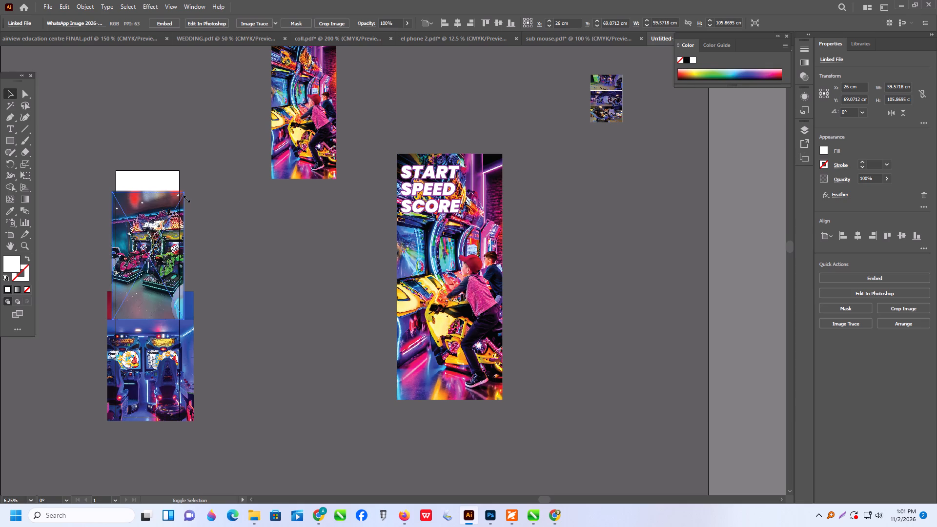
drag(157, 206, 157, 192)
shift+click(108, 192)
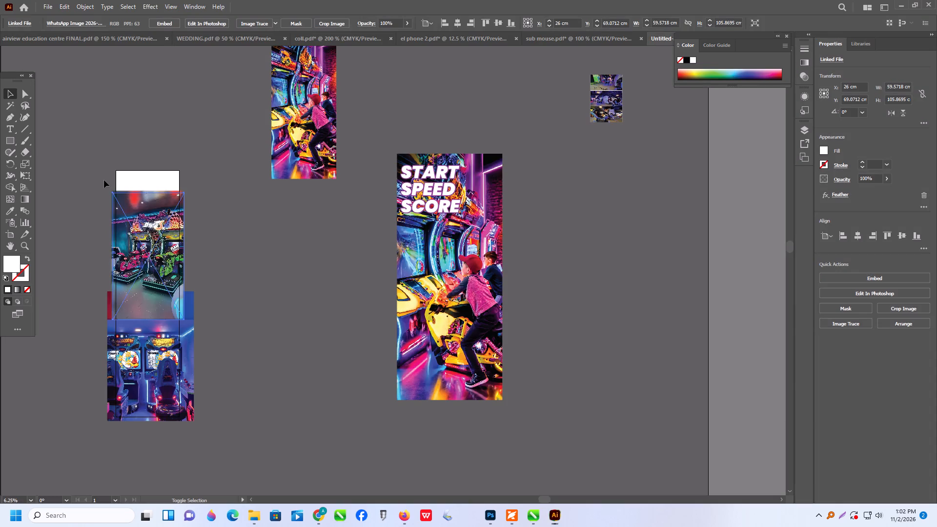
shift+scroll(103, 187, up, 2)
alt+scroll(112, 228, up, 3)
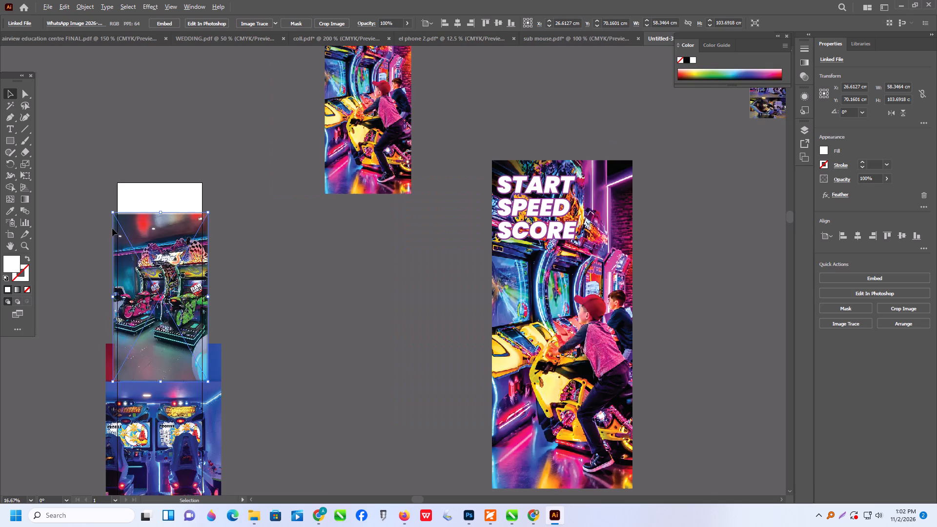
alt+scroll(107, 214, up, 3)
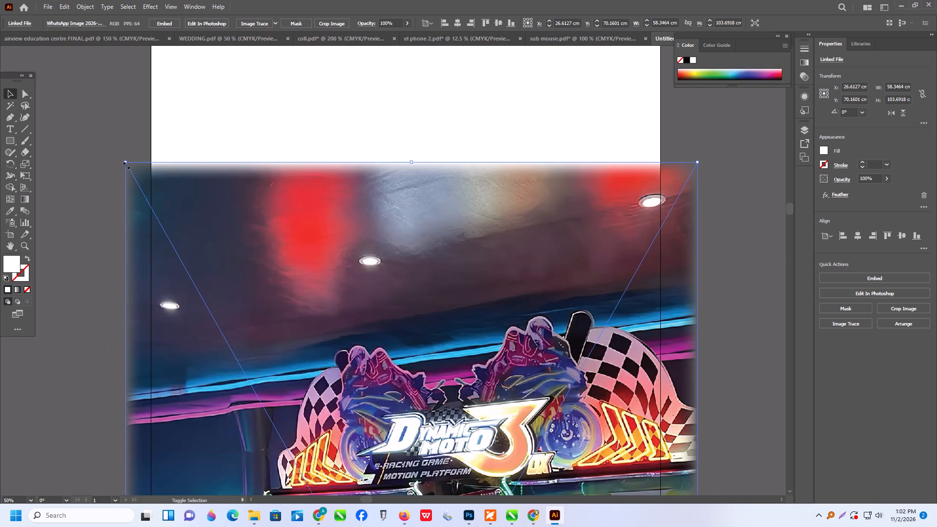
shift+drag(125, 164, 75, 108)
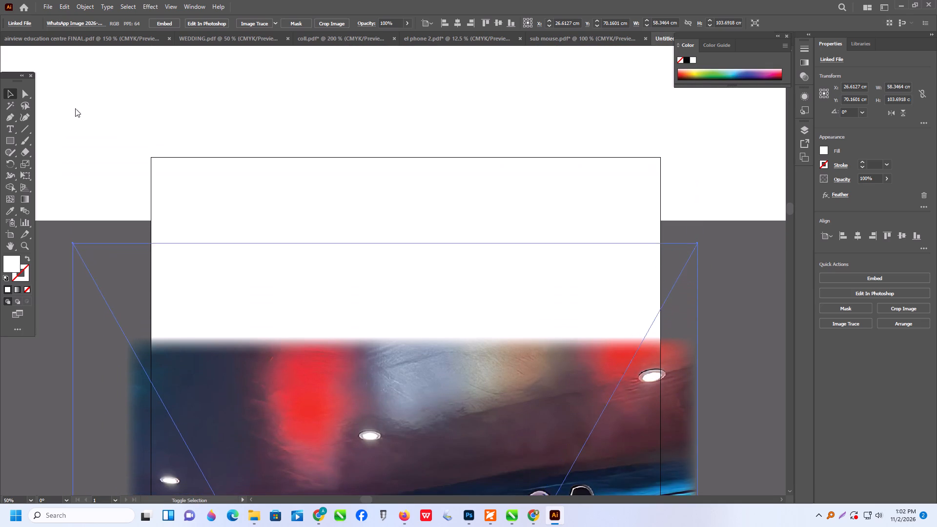
shift+drag(75, 108, 99, 109)
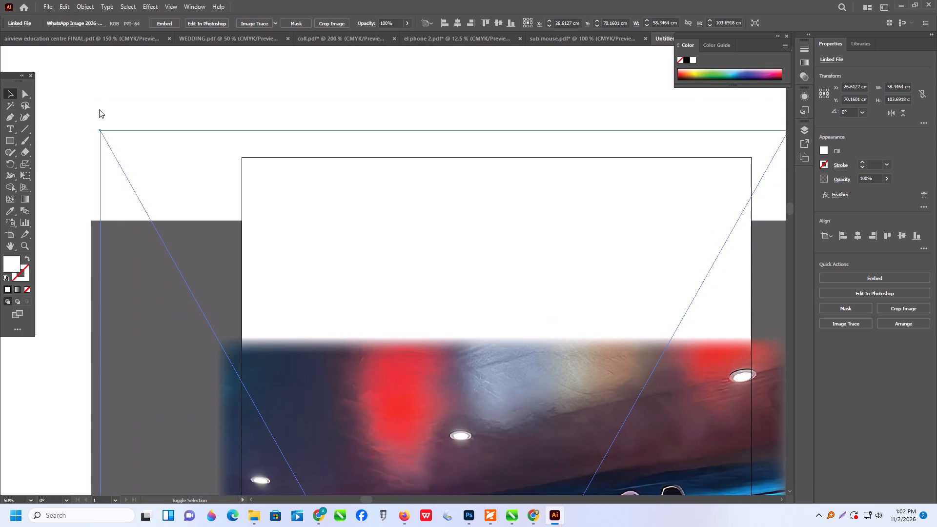
shift+drag(99, 109, 100, 107)
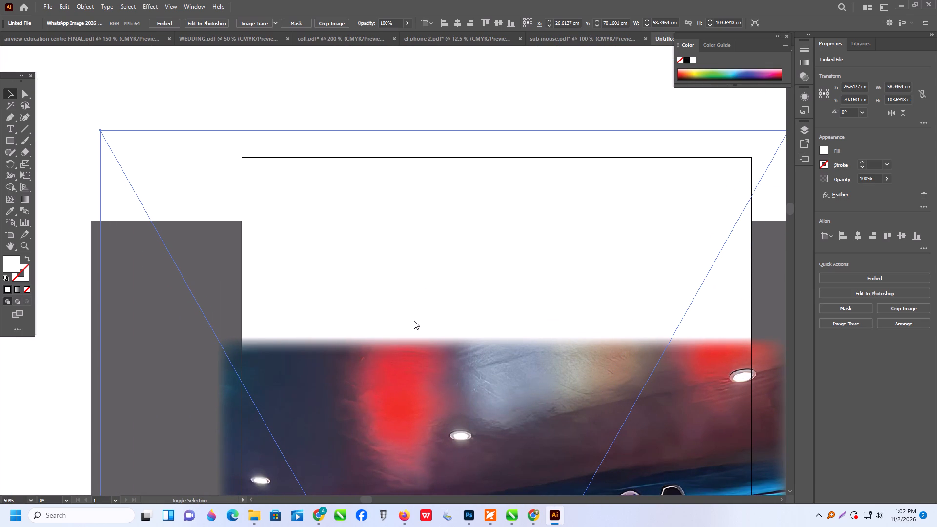
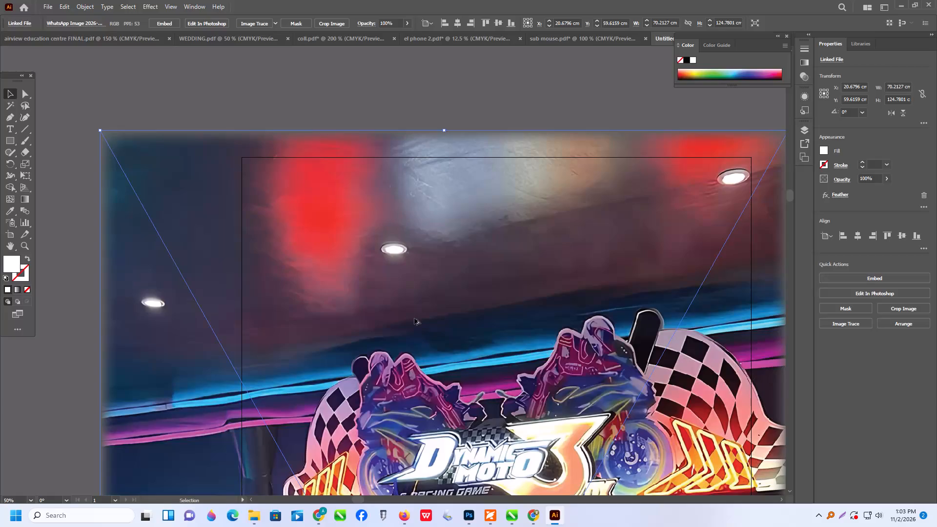
Centre the feathered motorcycle arcade image horizontally on Artboard 1.
key(alt+minus)
key(alt+minus)
key(alt+minus)
key(alt+minus)
scroll(414, 318, down, 4)
scroll(338, 298, down, 8)
alt+scroll(333, 299, down, 2)
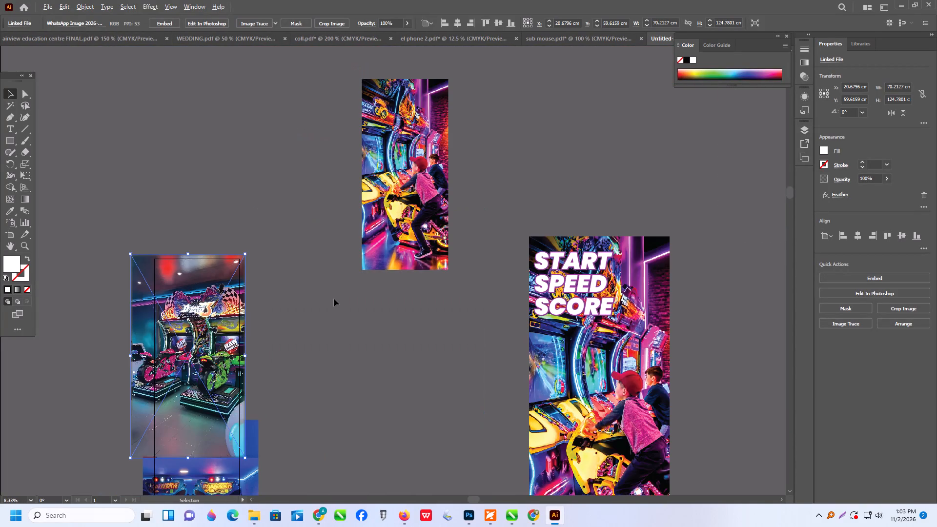
scroll(334, 299, down, 10)
click(180, 290)
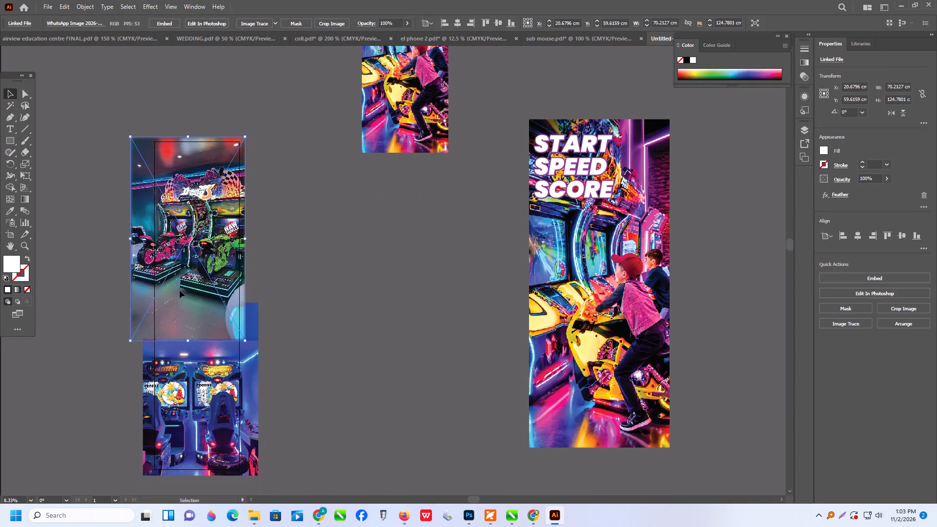
click(859, 236)
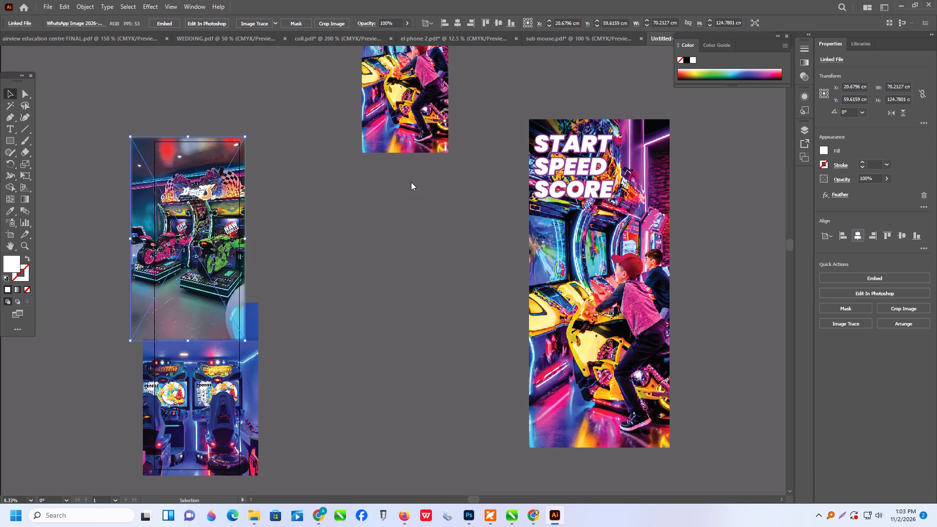
click(323, 511)
click(691, 125)
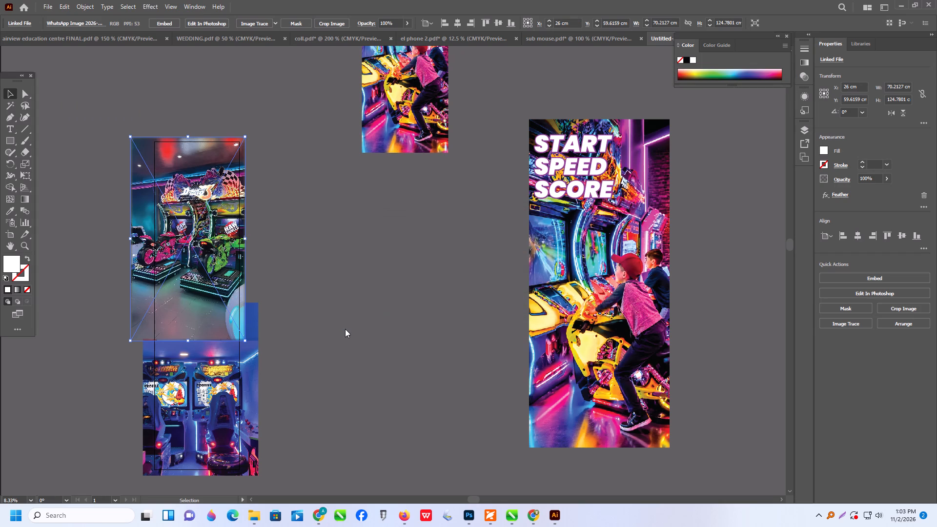
click(344, 311)
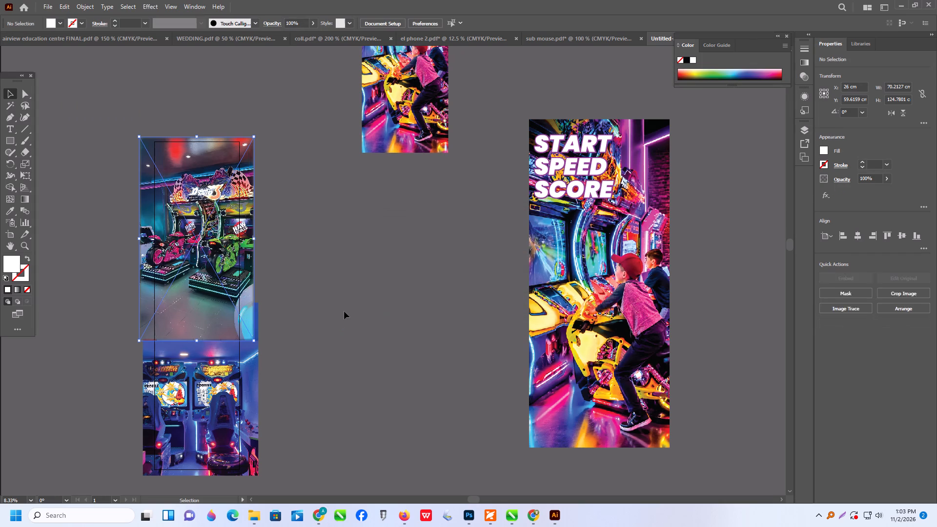
key(ctrl+v)
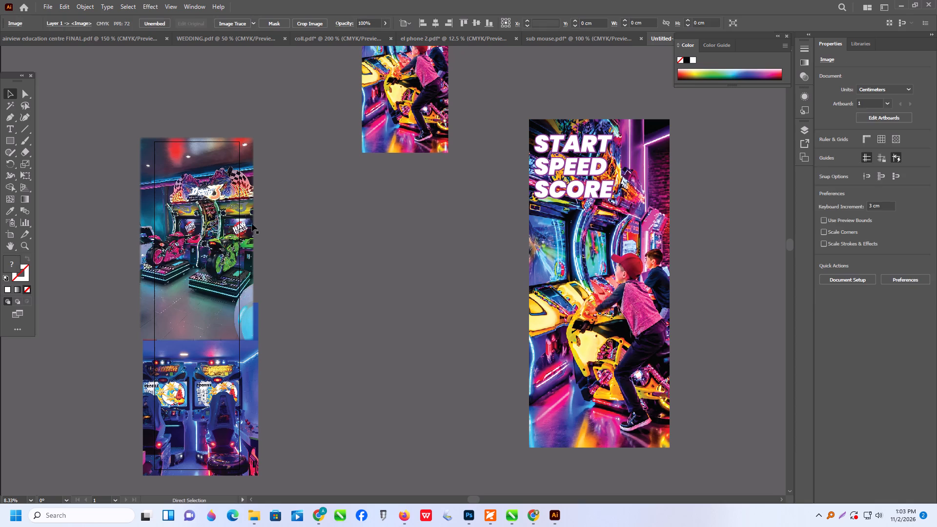
Add point text reading "fun" and "zone" on two lines in the empty space above the Fun Zone poster.
click(12, 132)
alt+scroll(386, 186, up, 4)
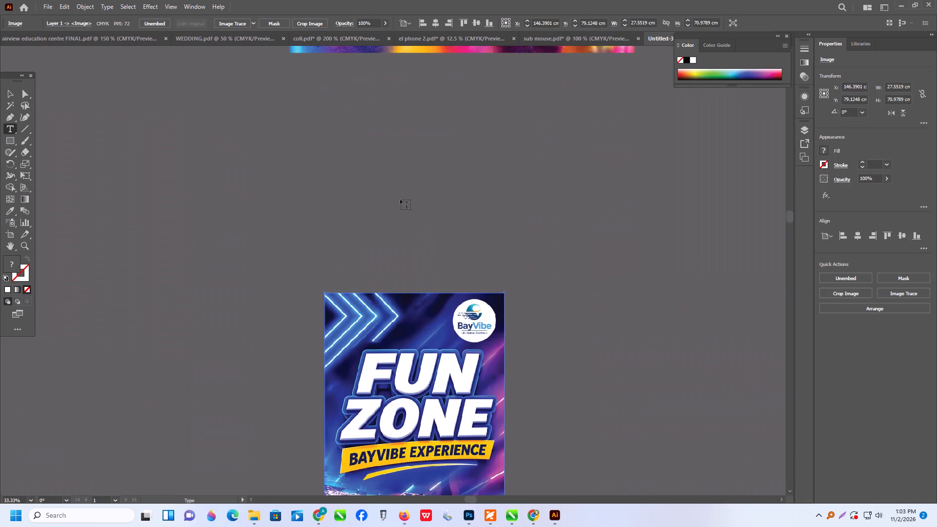
click(389, 203)
text(fun)
key(Return)
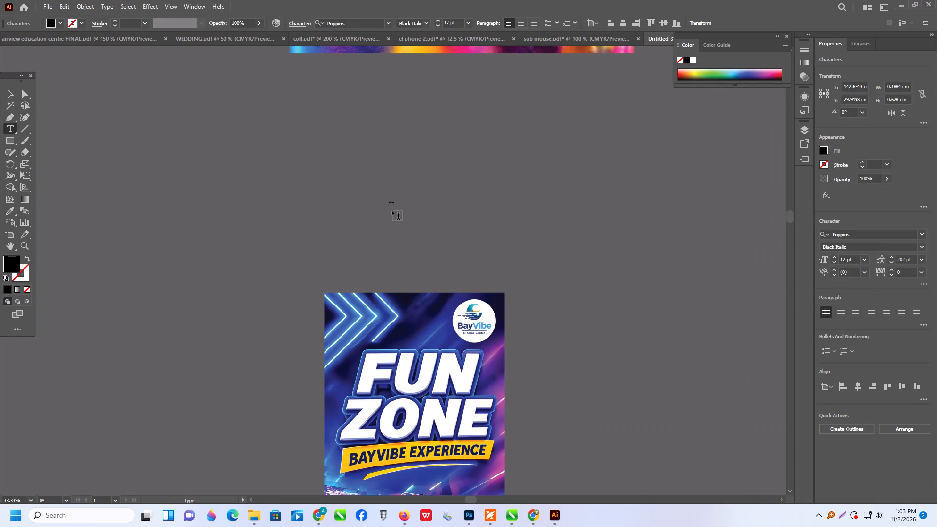
text(zone)
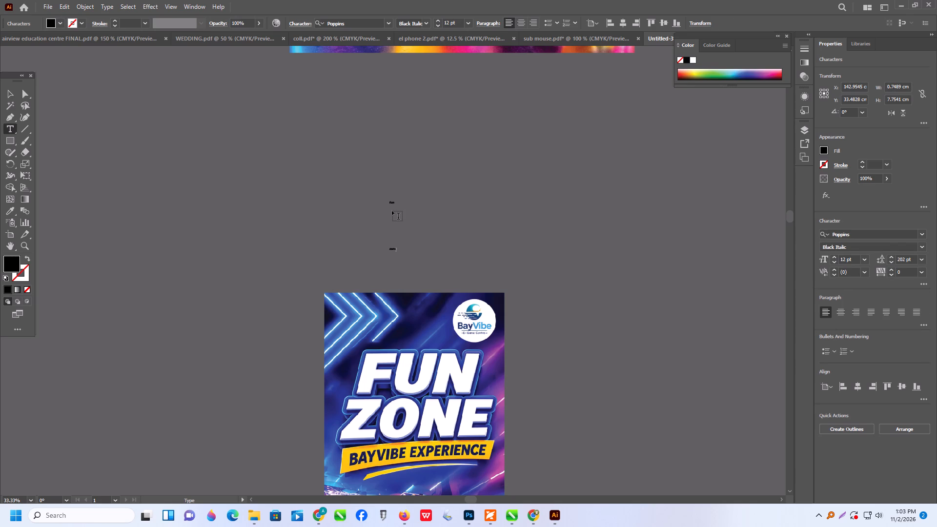
click(4, 93)
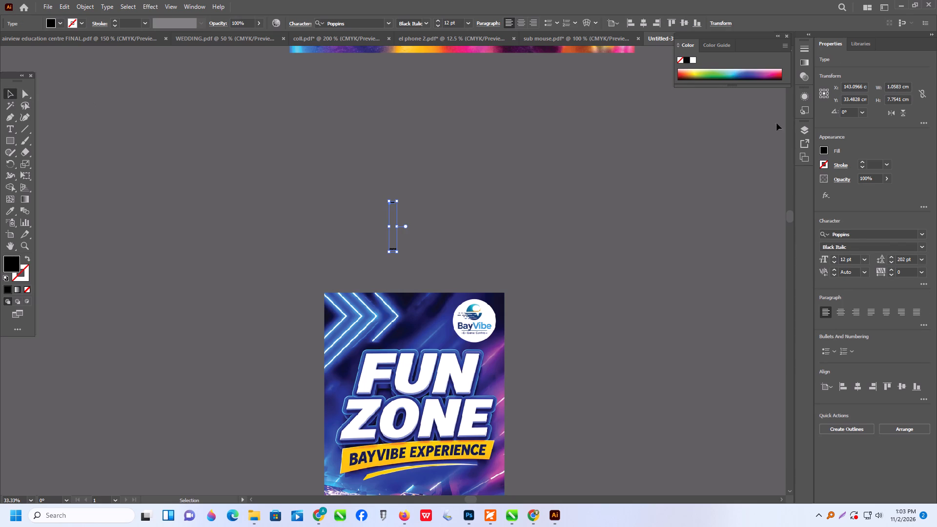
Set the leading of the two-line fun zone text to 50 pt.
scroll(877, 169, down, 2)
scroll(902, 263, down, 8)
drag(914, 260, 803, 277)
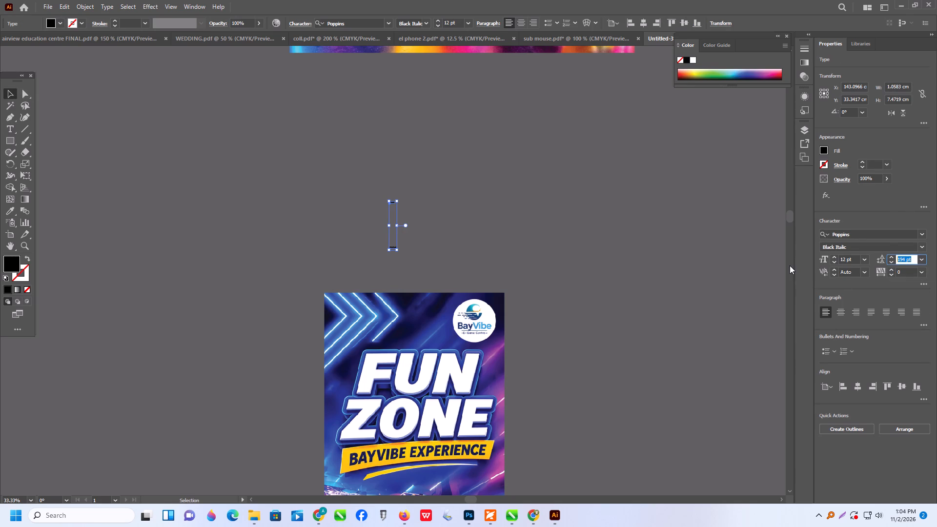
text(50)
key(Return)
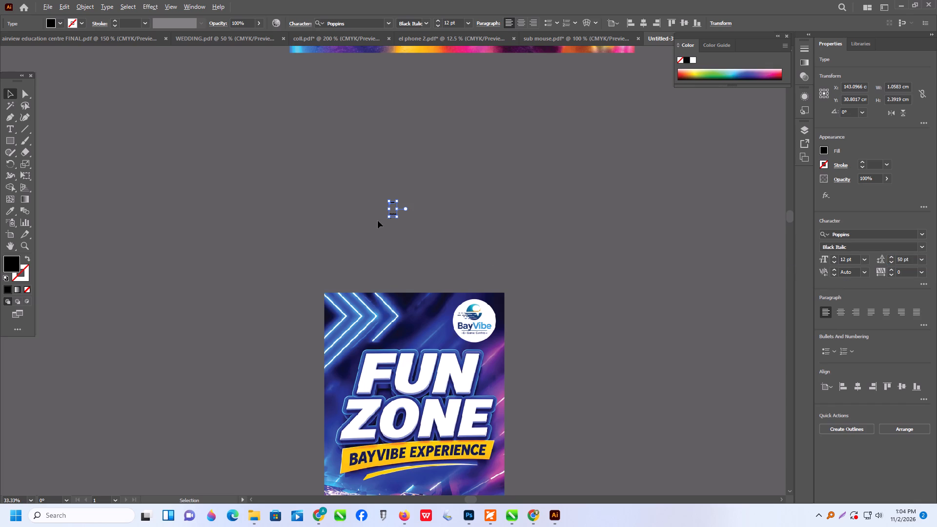
Enlarge the fun zone text to about 57 pt and set its leading to 50 pt.
alt+scroll(377, 220, up, 2)
shift+drag(414, 215, 566, 332)
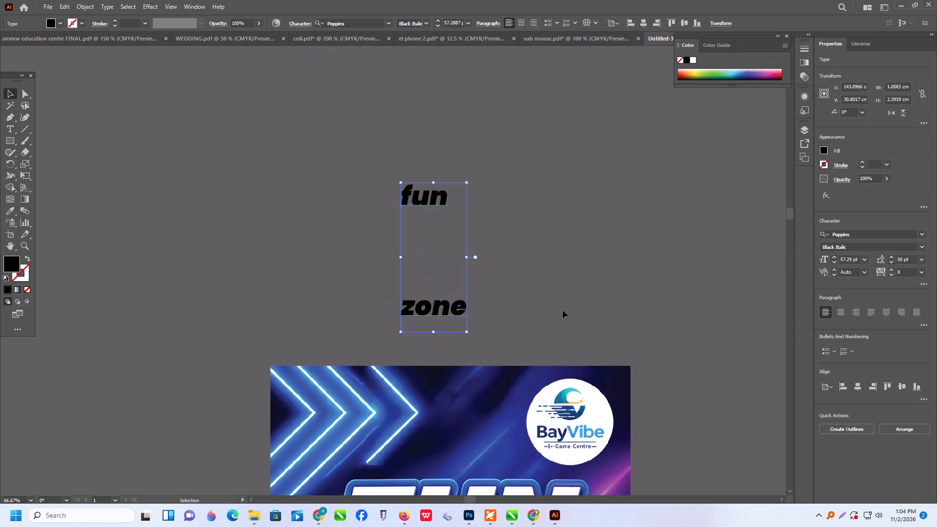
scroll(908, 260, down, 14)
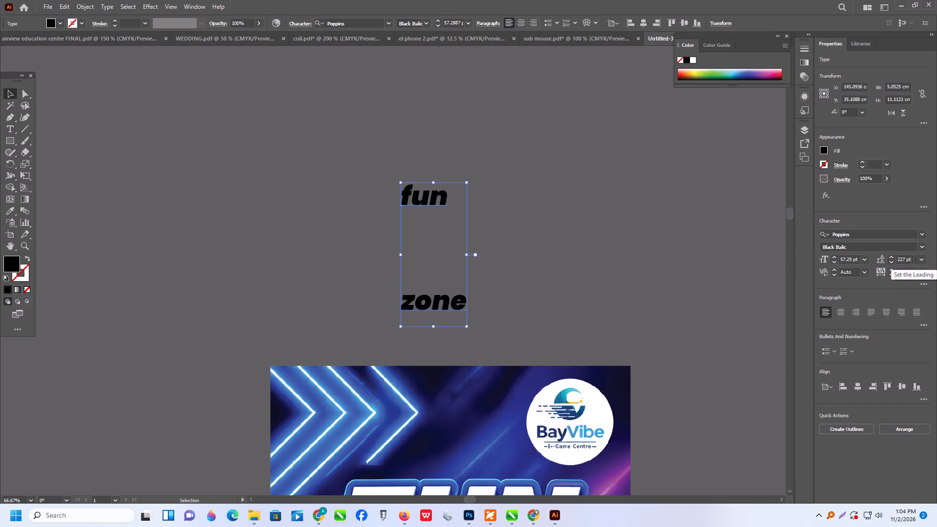
drag(914, 261, 800, 265)
text(50)
key(Return)
Convert the fun zone text to uppercase and centre-align its two lines.
alt+scroll(351, 252, down, 3)
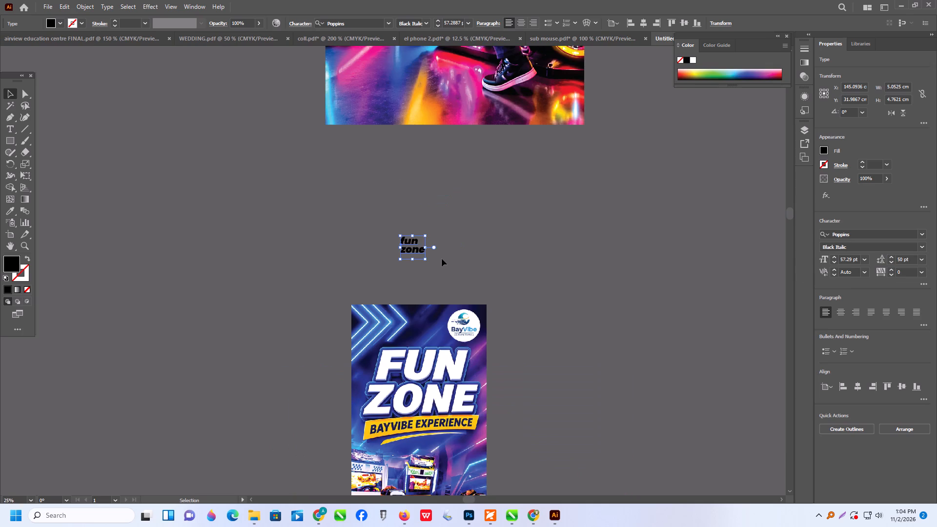
click(105, 4)
click(139, 162)
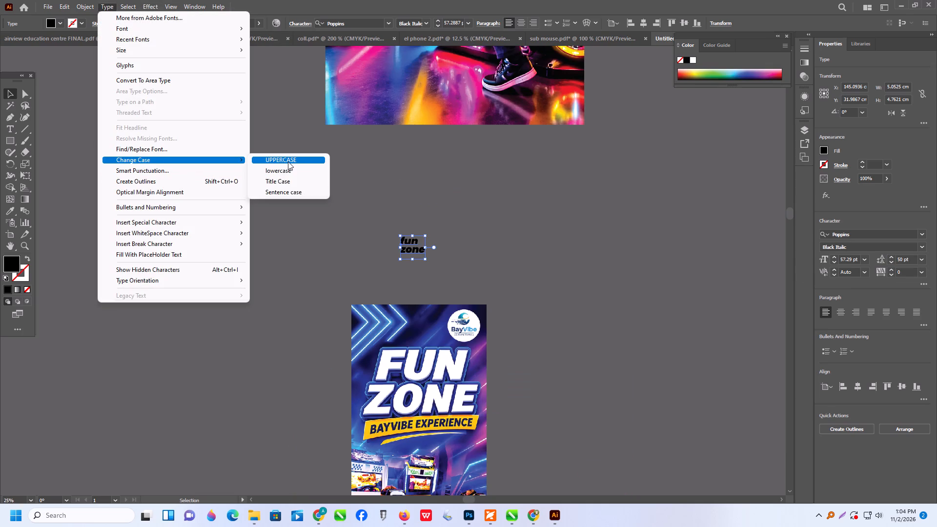
click(288, 162)
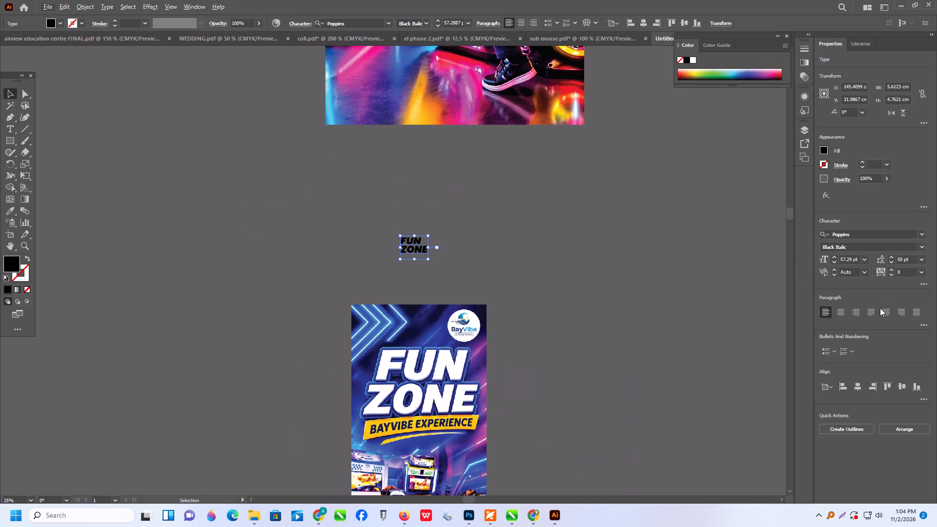
click(840, 315)
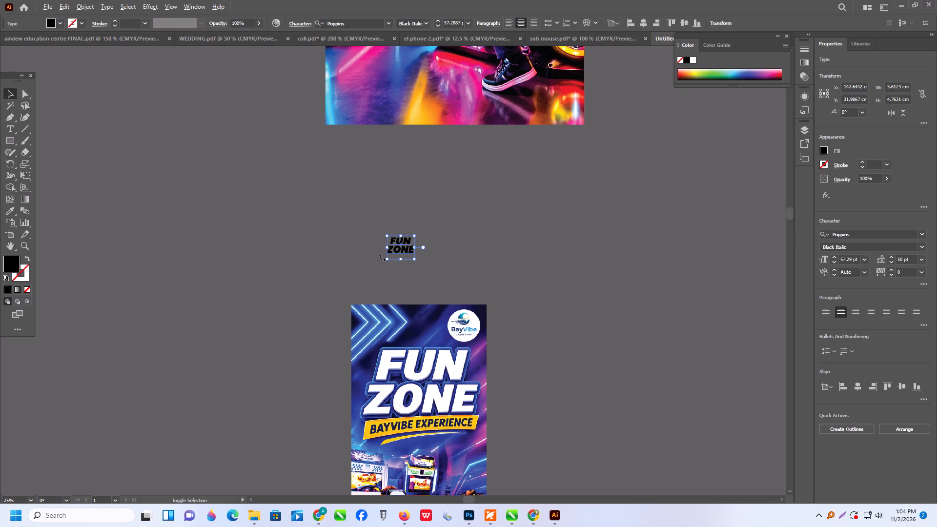
Enlarge the FUN ZONE text to about 244 pt and place it on Artboard 1 over the motorcycle image's floor area.
alt+shift+drag(388, 261, 324, 296)
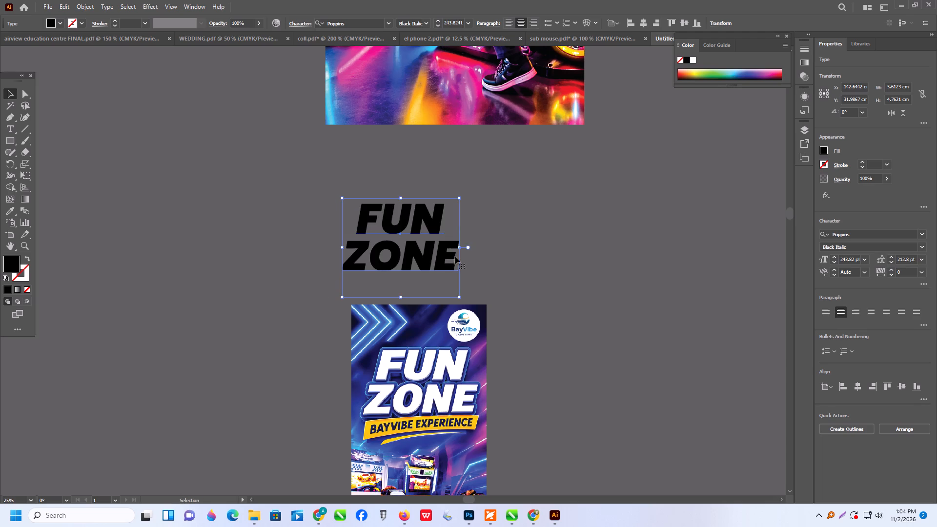
alt+scroll(490, 251, down, 4)
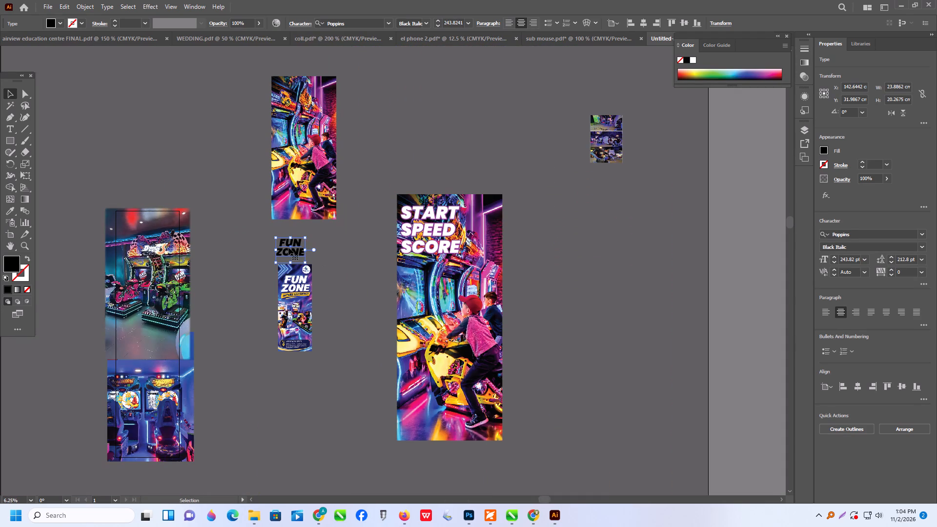
drag(290, 248, 207, 330)
alt+scroll(172, 339, up, 2)
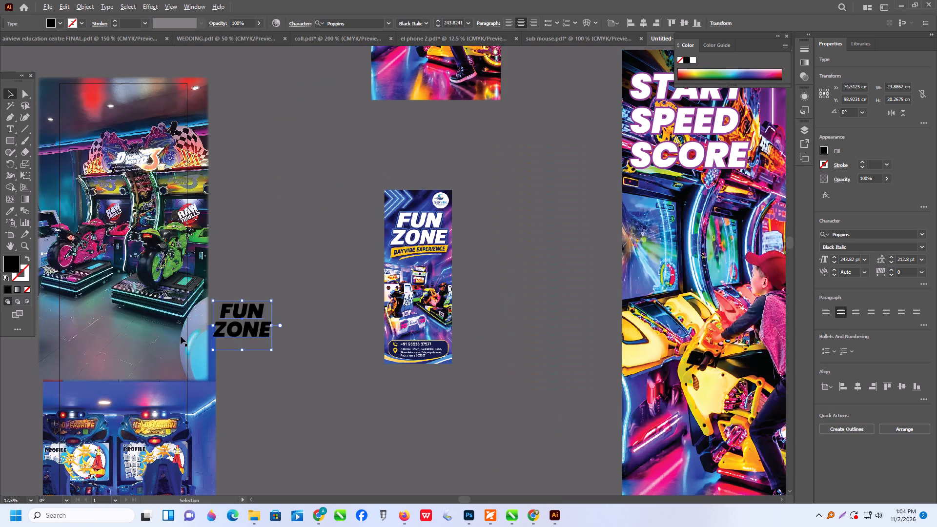
drag(242, 332, 108, 348)
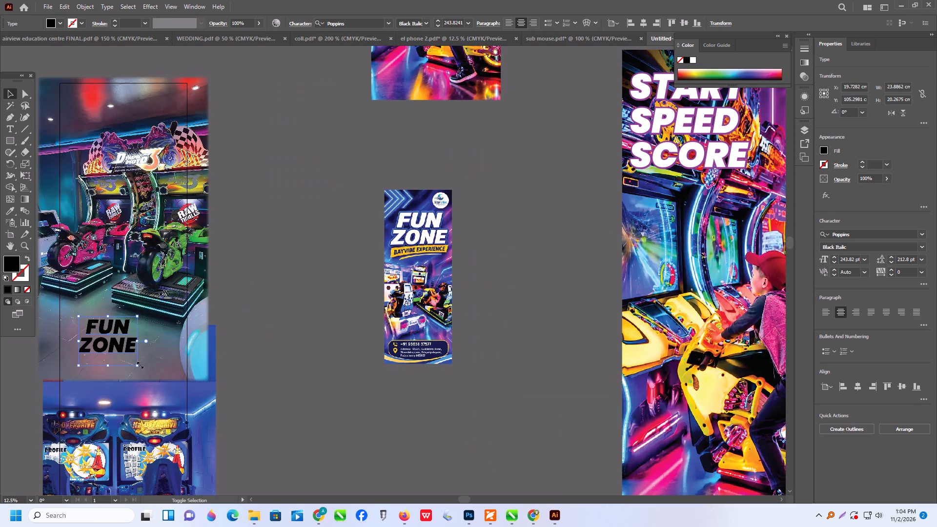
Enlarge the FUN ZONE text to about 482 pt and position it over the image join, starting at the artboard's left edge.
shift+drag(139, 365, 188, 395)
scroll(27, 373, down, 3)
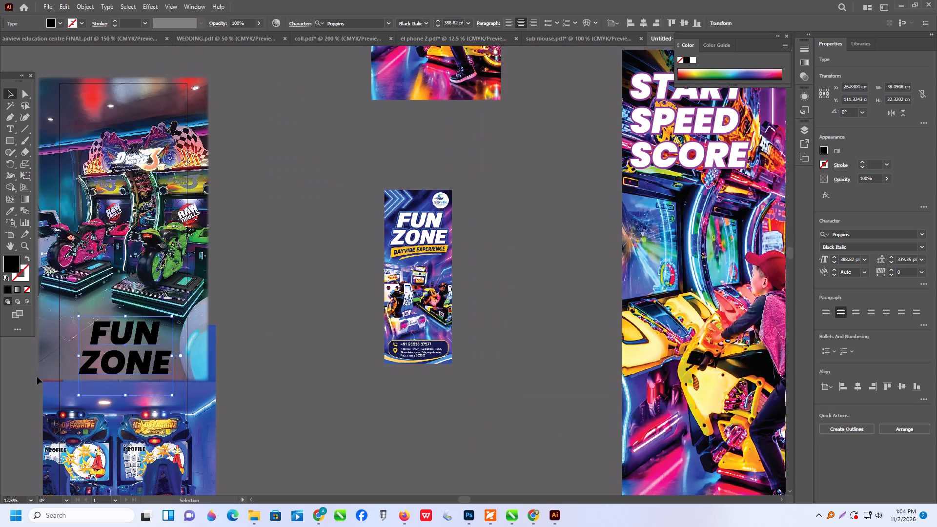
alt+scroll(85, 387, up, 1)
shift+drag(75, 353, 63, 375)
drag(148, 320, 148, 315)
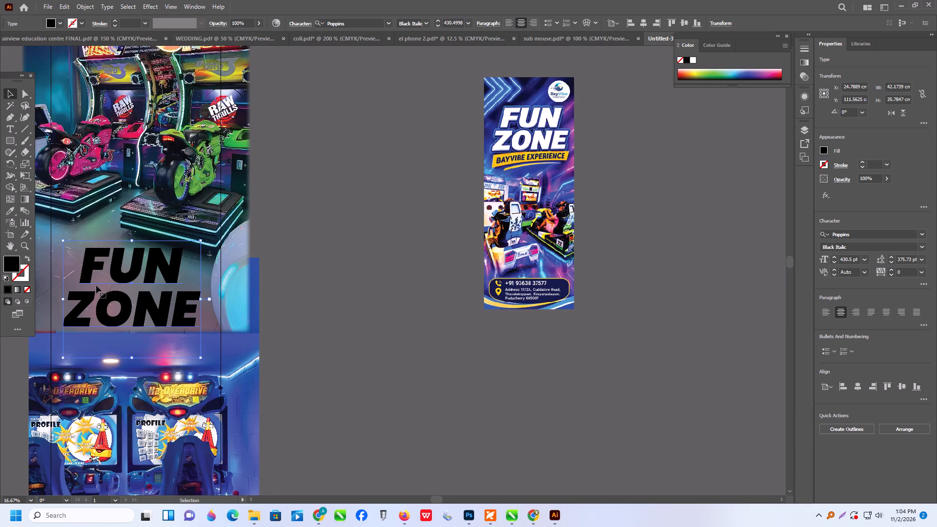
alt+scroll(96, 285, up, 3)
alt+scroll(693, 236, down, 4)
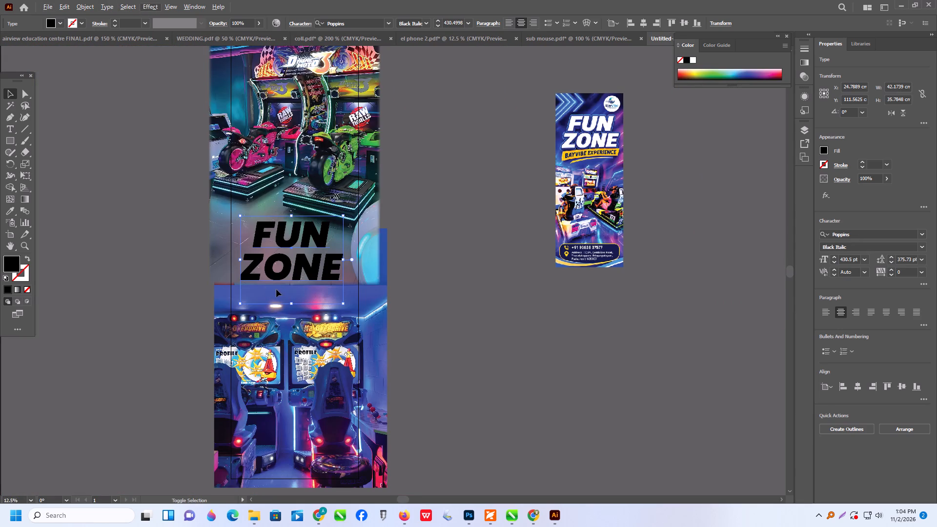
shift+drag(239, 304, 227, 318)
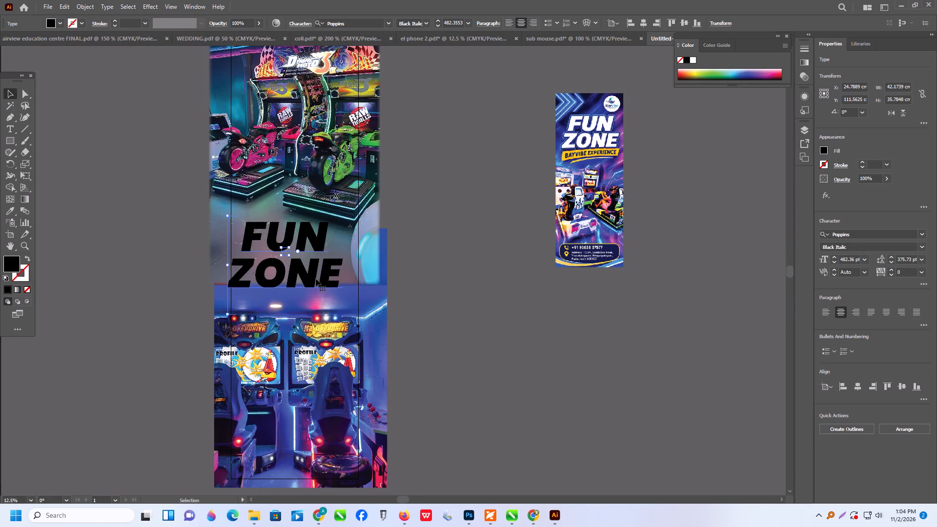
drag(320, 274, 324, 278)
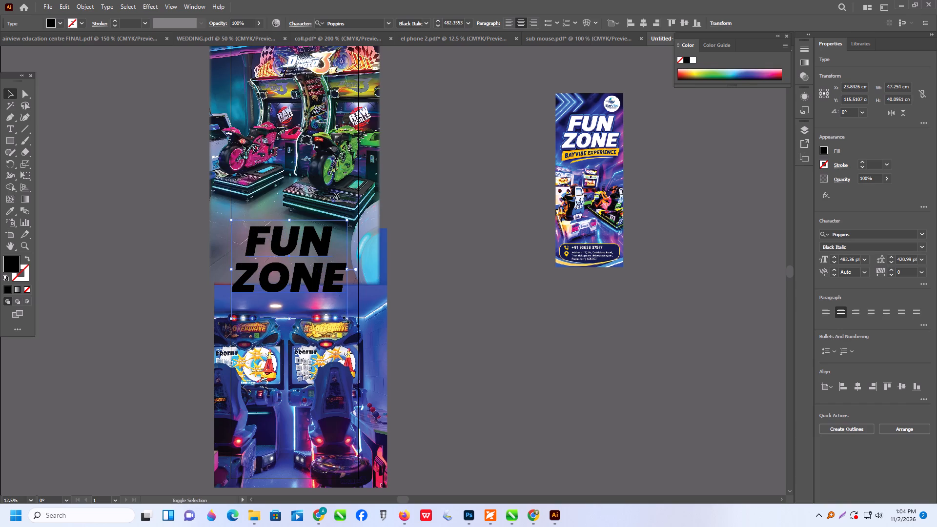
Enlarge the FUN ZONE text slightly to about 488 pt.
shift+click(346, 320)
Delete the BayVibe FUN ZONE reference poster beside the artboard.
scroll(286, 281, up, 8)
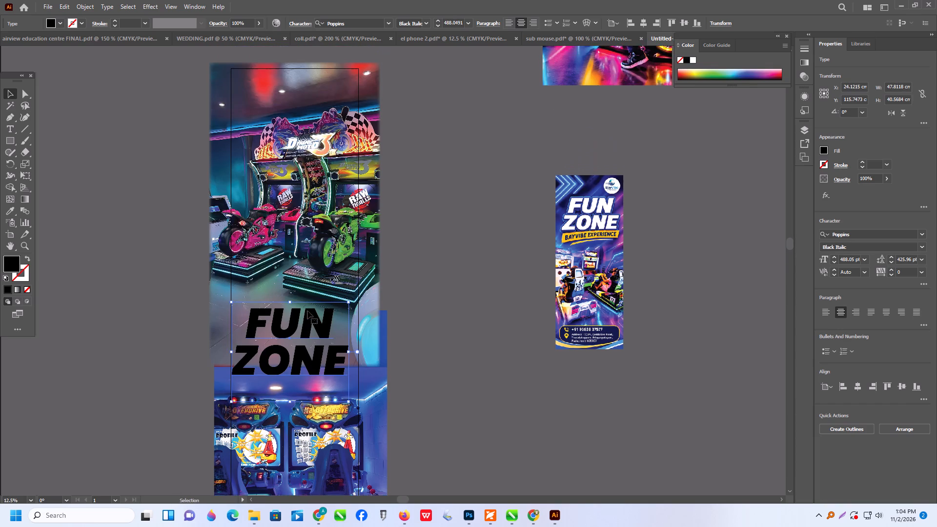
scroll(307, 311, down, 3)
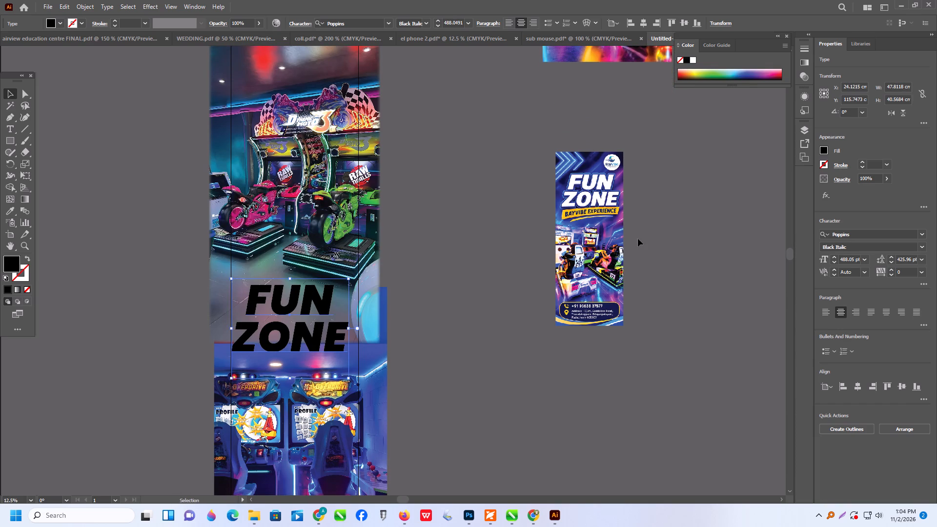
scroll(638, 239, up, 1)
click(597, 265)
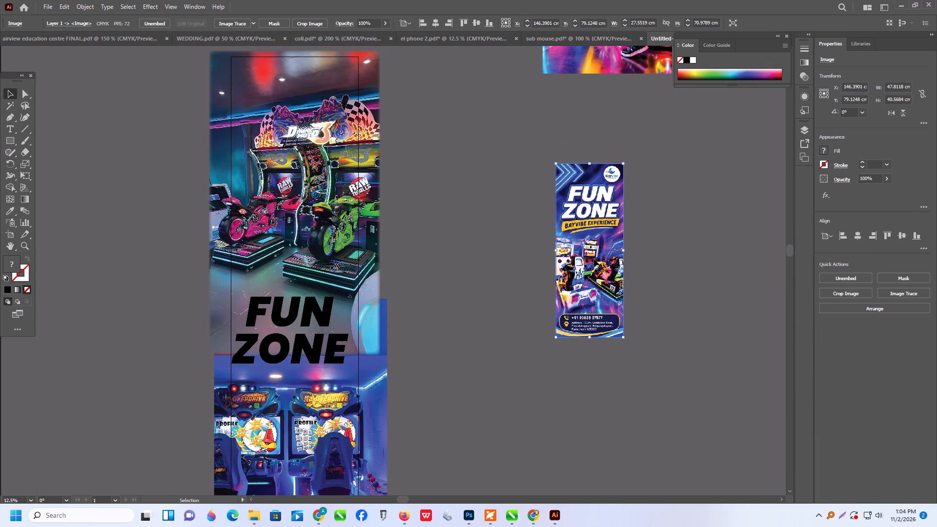
key(Delete)
Convert the FUN ZONE text on the panel to outlines.
scroll(590, 259, down, 3)
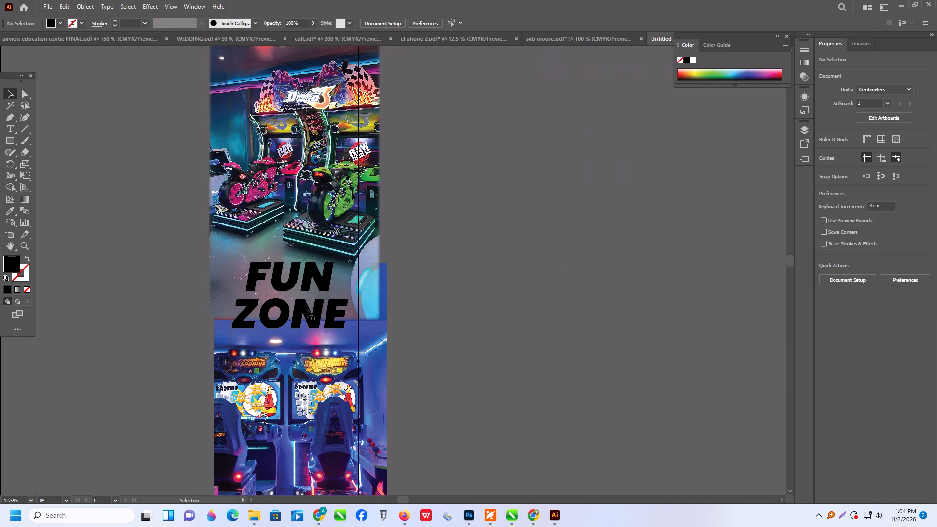
click(308, 308)
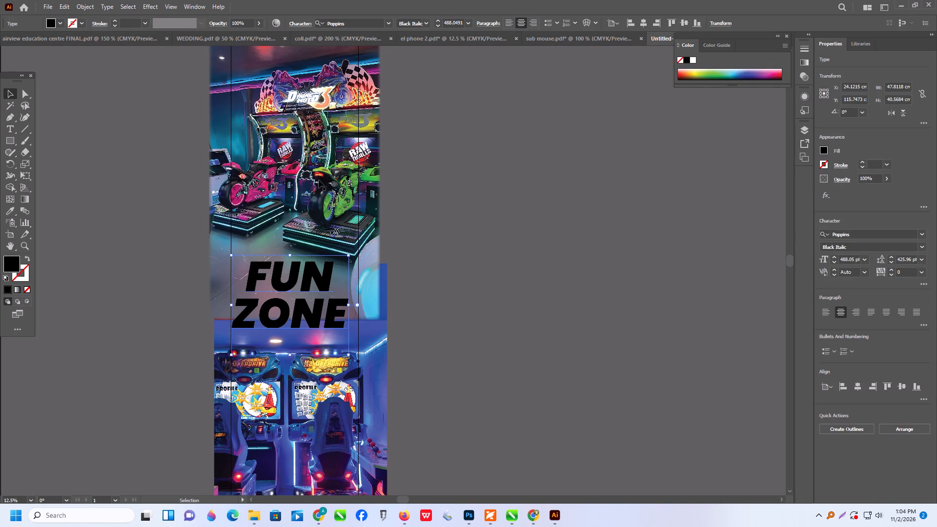
scroll(359, 225, down, 4)
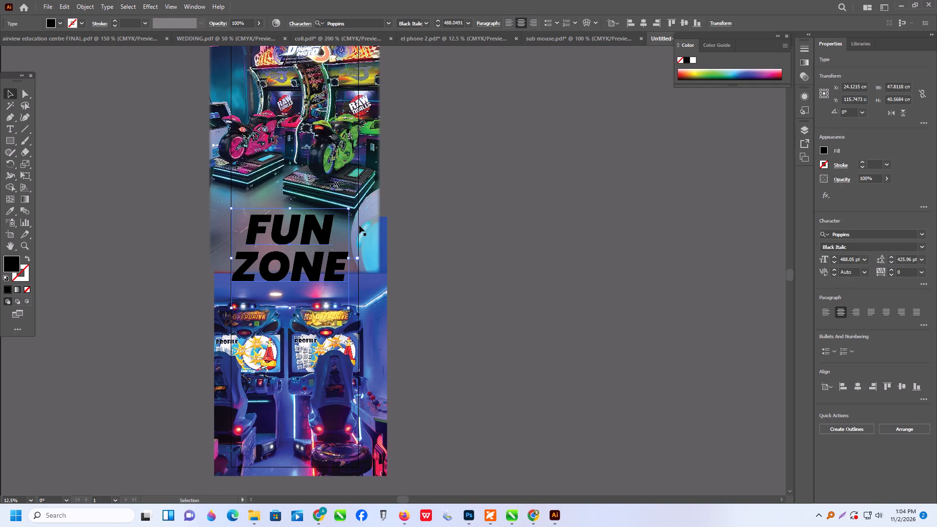
click(79, 8)
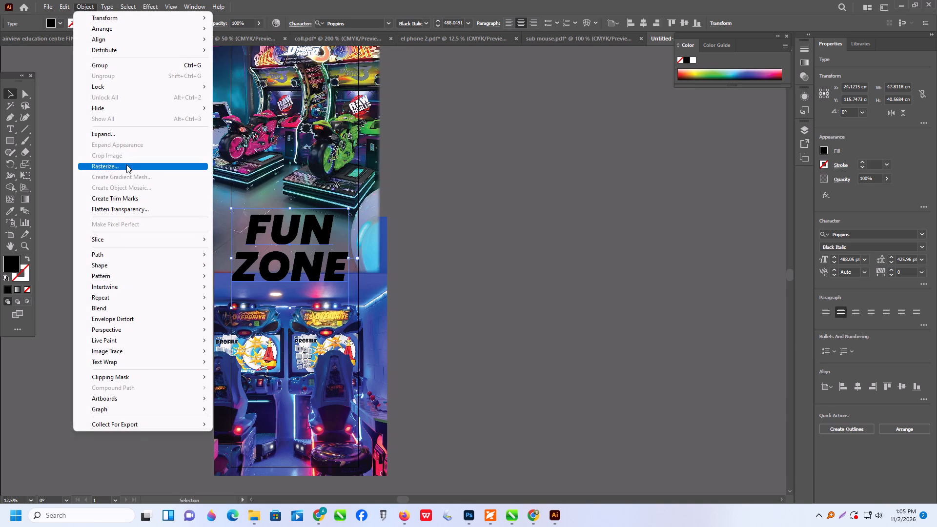
click(482, 206)
click(279, 243)
right_click(282, 237)
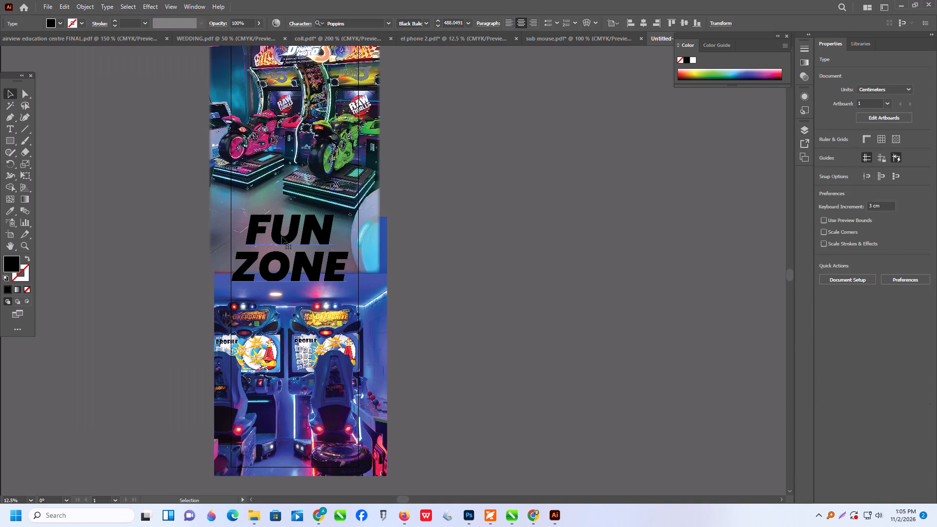
click(339, 351)
click(486, 254)
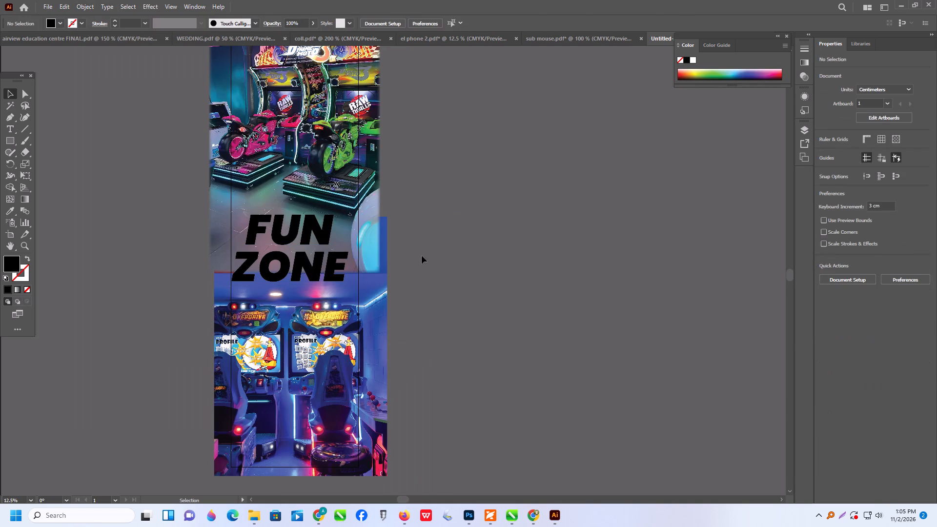
Offset the outlined FUN ZONE lettering's paths outward by 0.8 cm with mitred joins.
click(337, 263)
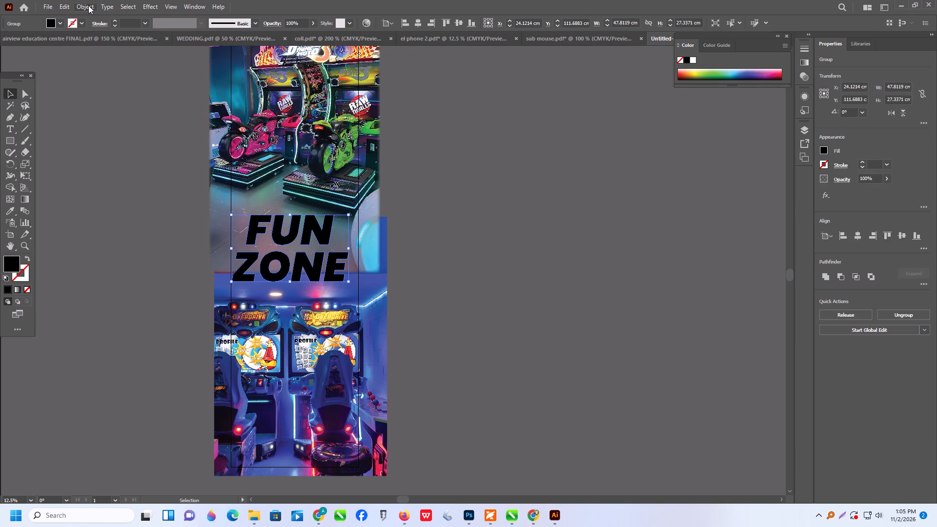
click(88, 5)
click(108, 258)
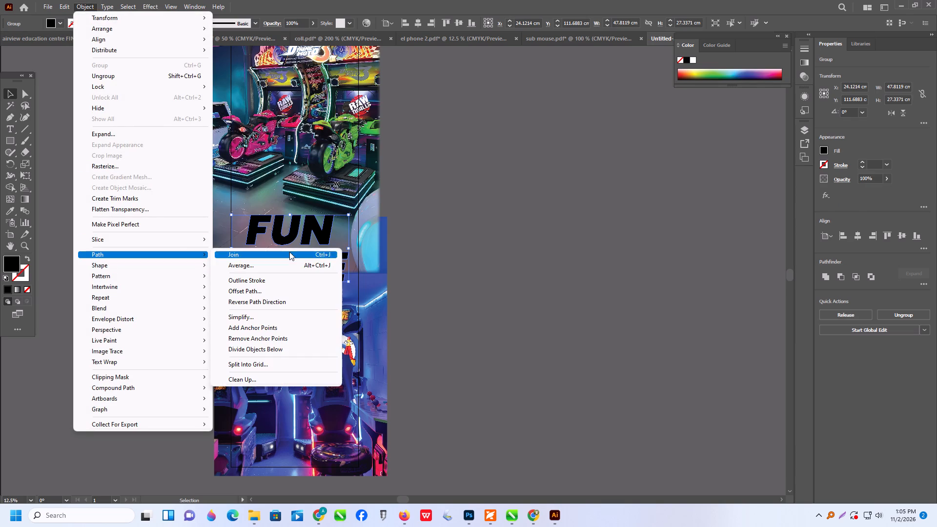
click(286, 292)
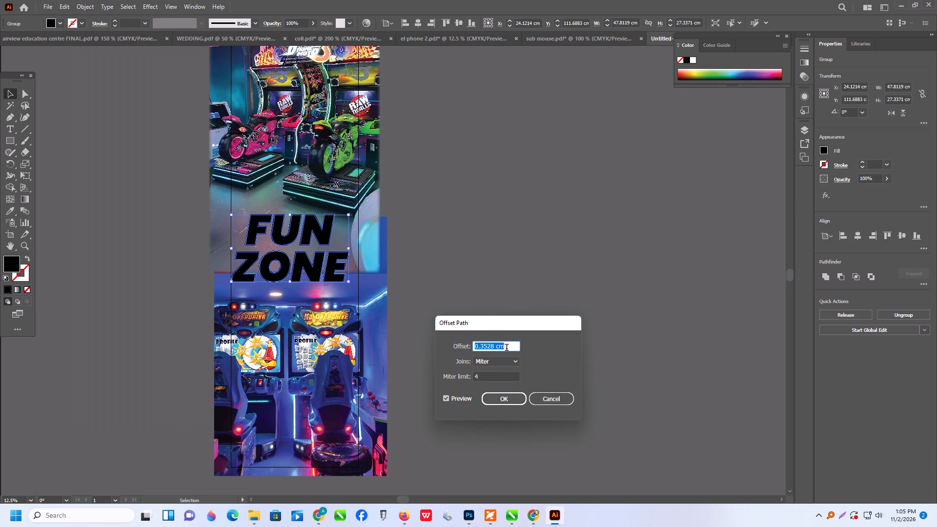
scroll(507, 348, up, 5)
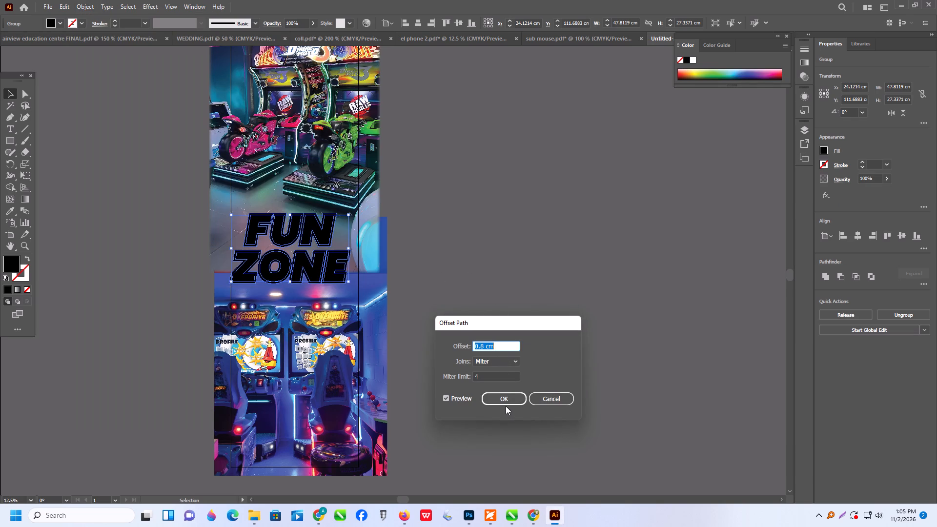
click(503, 395)
Fill the offset FUN ZONE shapes white and align them behind the black letters as a border.
drag(326, 265, 519, 242)
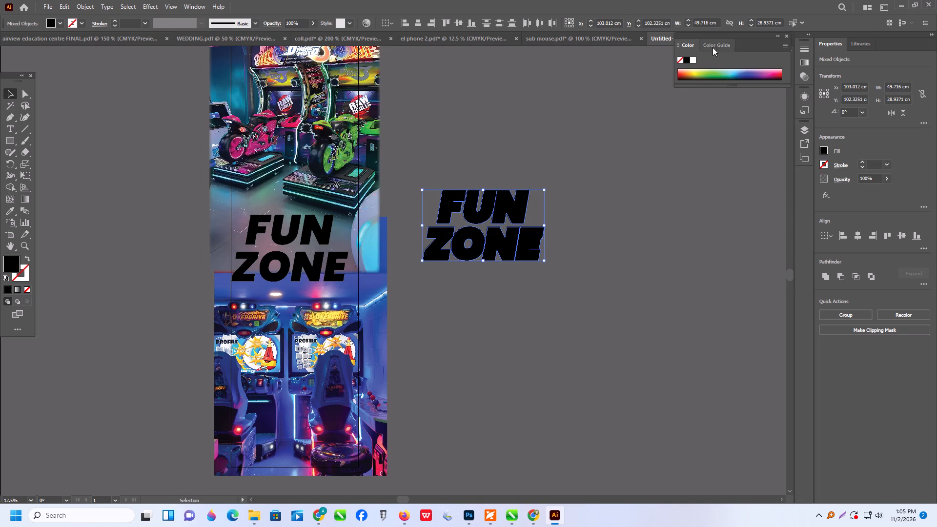
click(694, 59)
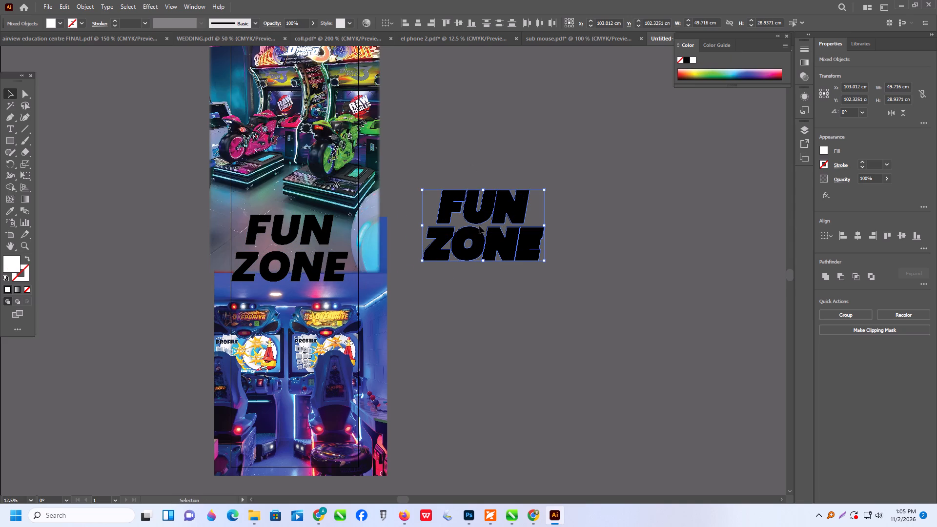
drag(473, 234, 280, 256)
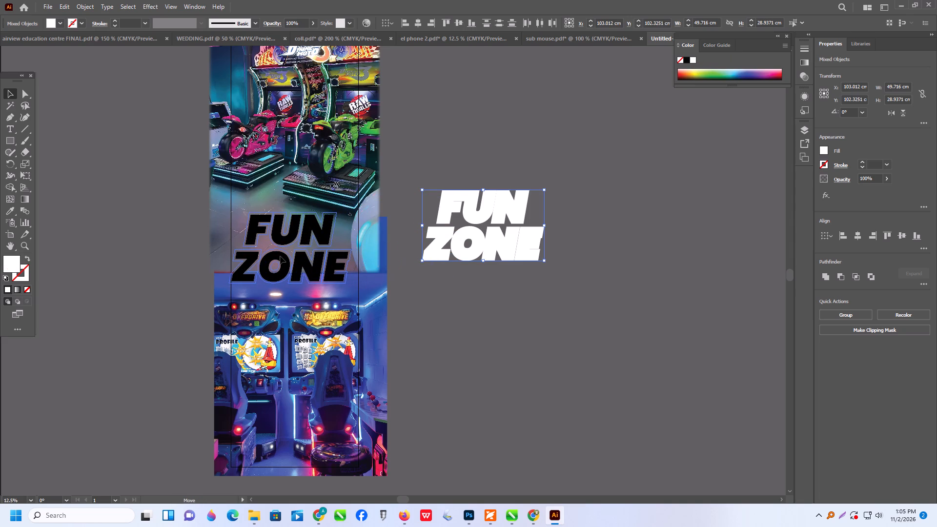
drag(280, 256, 282, 256)
click(412, 241)
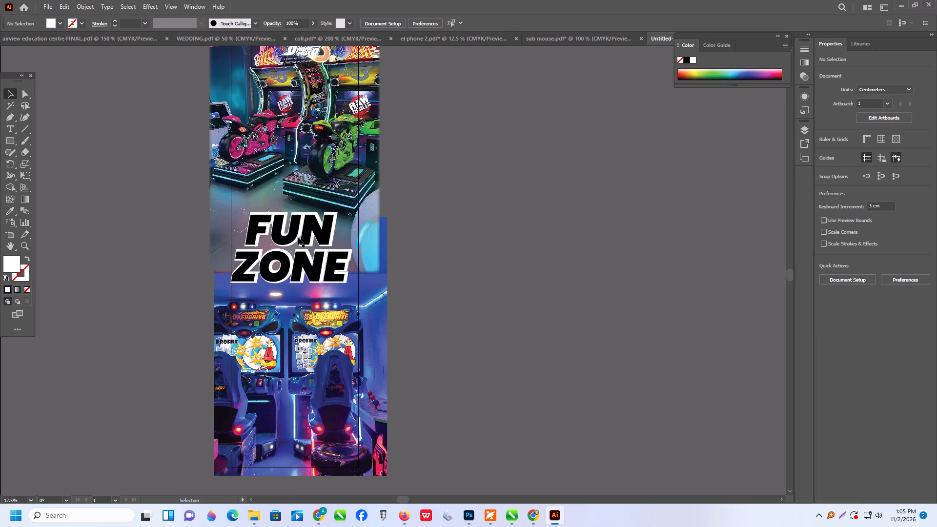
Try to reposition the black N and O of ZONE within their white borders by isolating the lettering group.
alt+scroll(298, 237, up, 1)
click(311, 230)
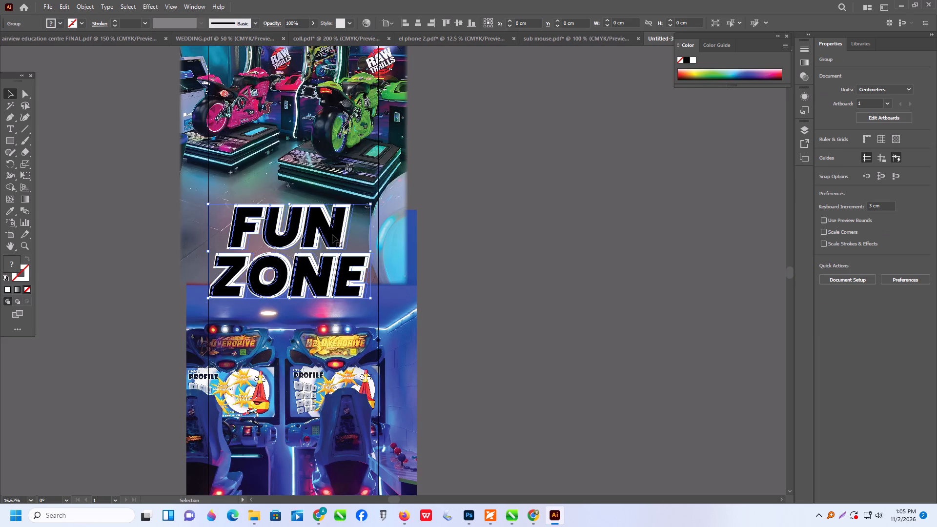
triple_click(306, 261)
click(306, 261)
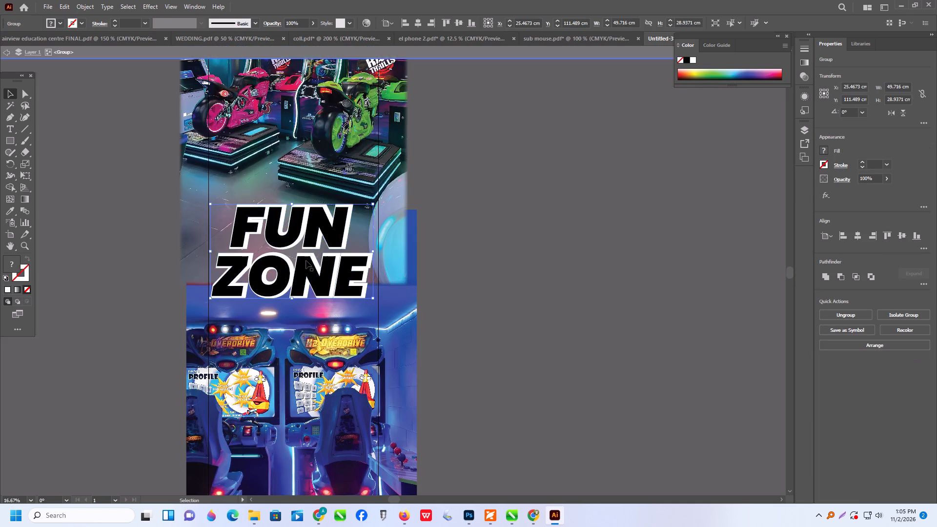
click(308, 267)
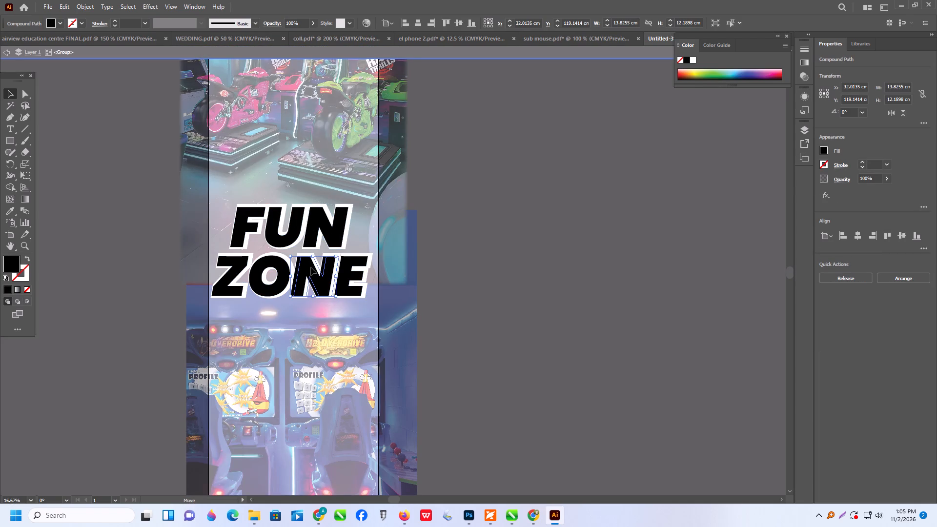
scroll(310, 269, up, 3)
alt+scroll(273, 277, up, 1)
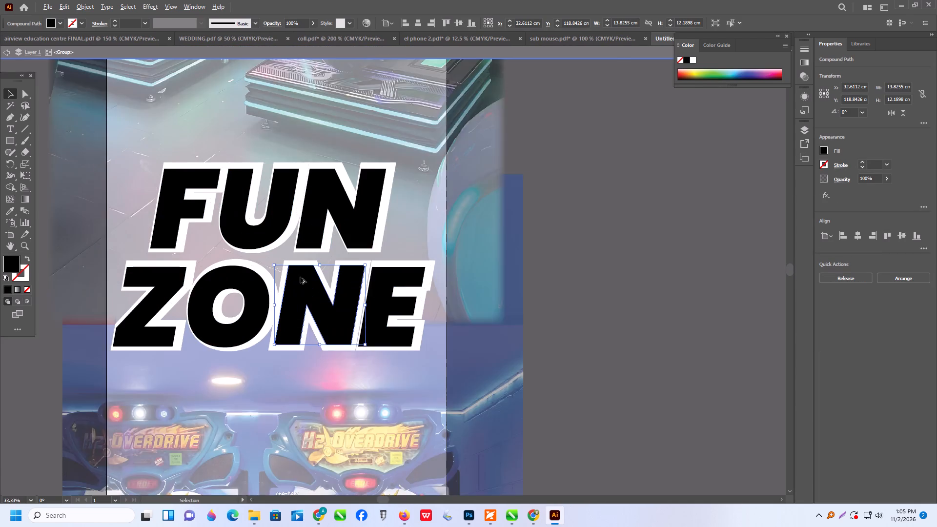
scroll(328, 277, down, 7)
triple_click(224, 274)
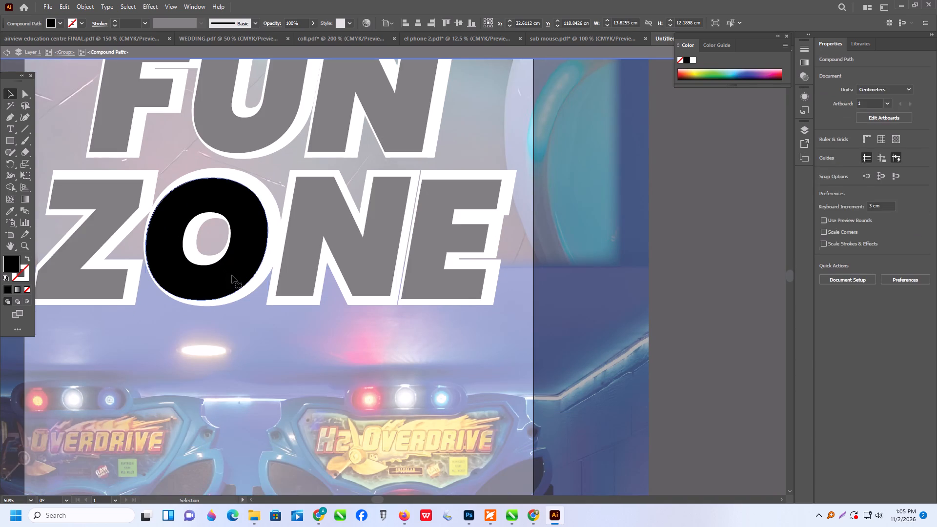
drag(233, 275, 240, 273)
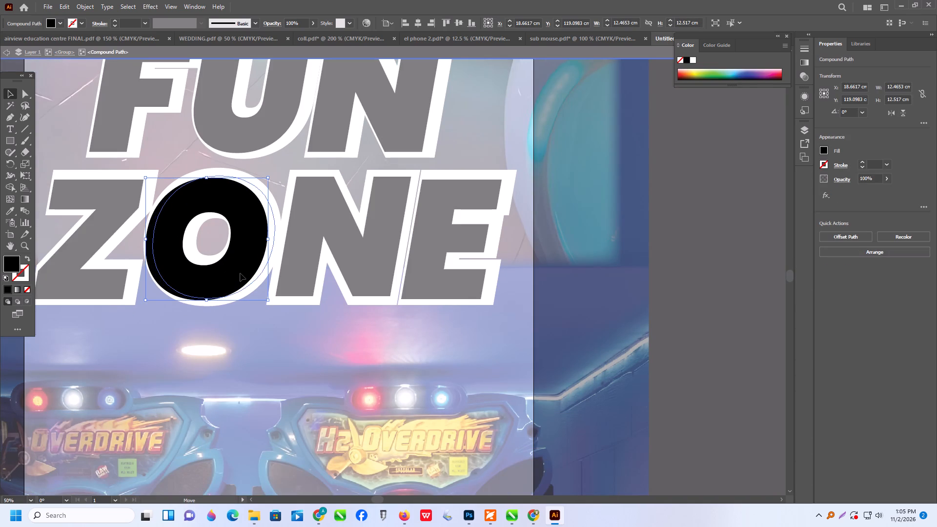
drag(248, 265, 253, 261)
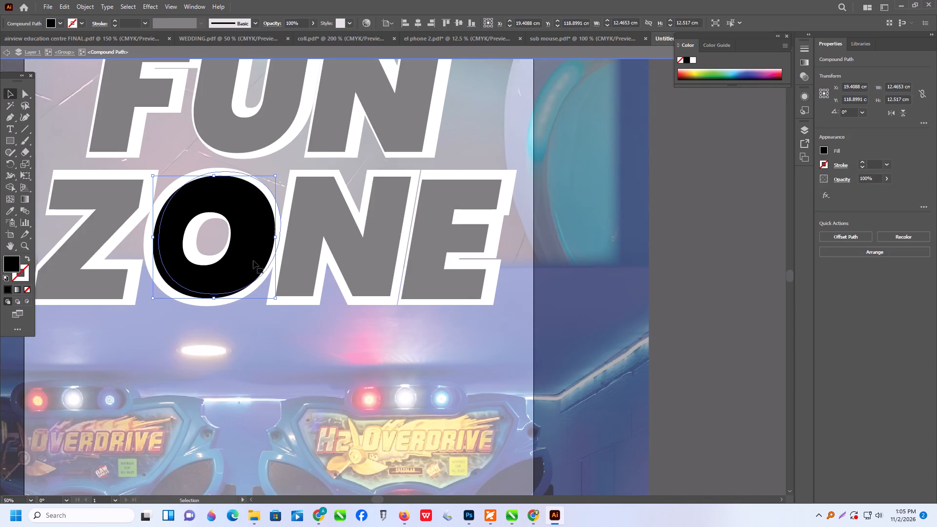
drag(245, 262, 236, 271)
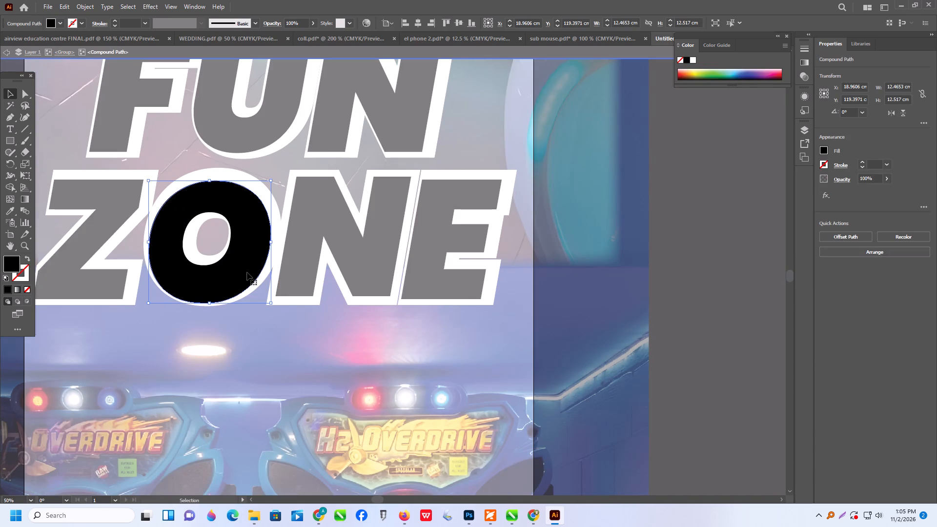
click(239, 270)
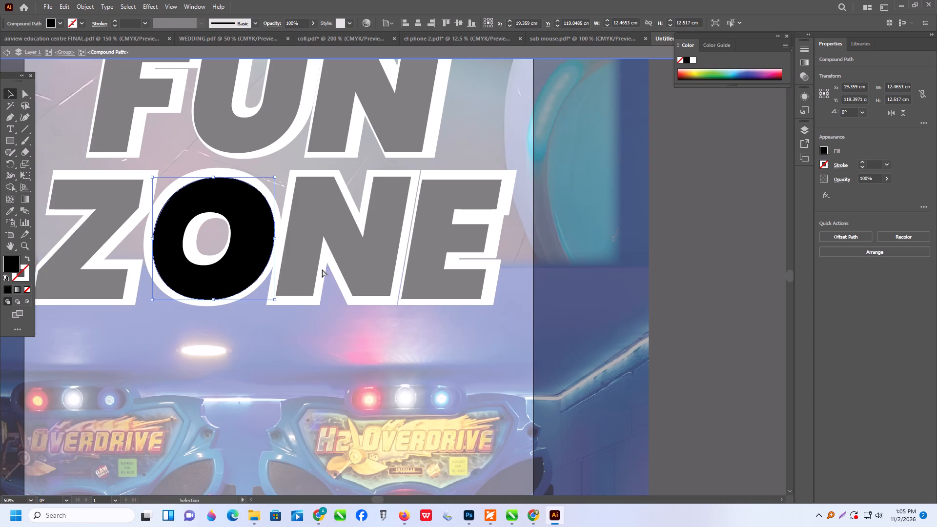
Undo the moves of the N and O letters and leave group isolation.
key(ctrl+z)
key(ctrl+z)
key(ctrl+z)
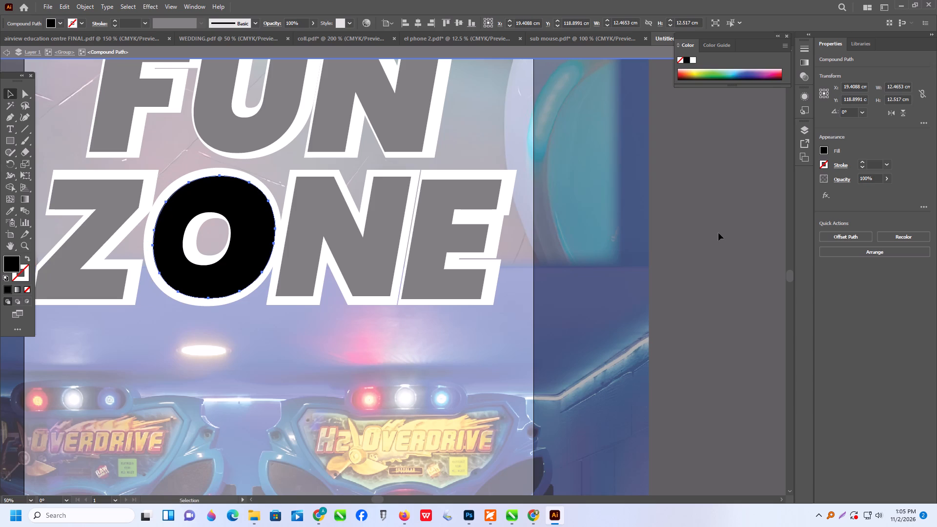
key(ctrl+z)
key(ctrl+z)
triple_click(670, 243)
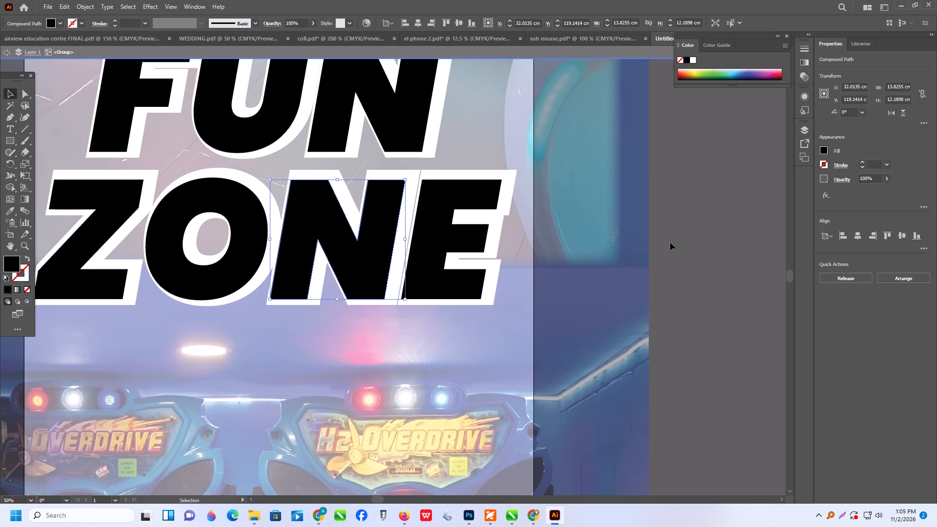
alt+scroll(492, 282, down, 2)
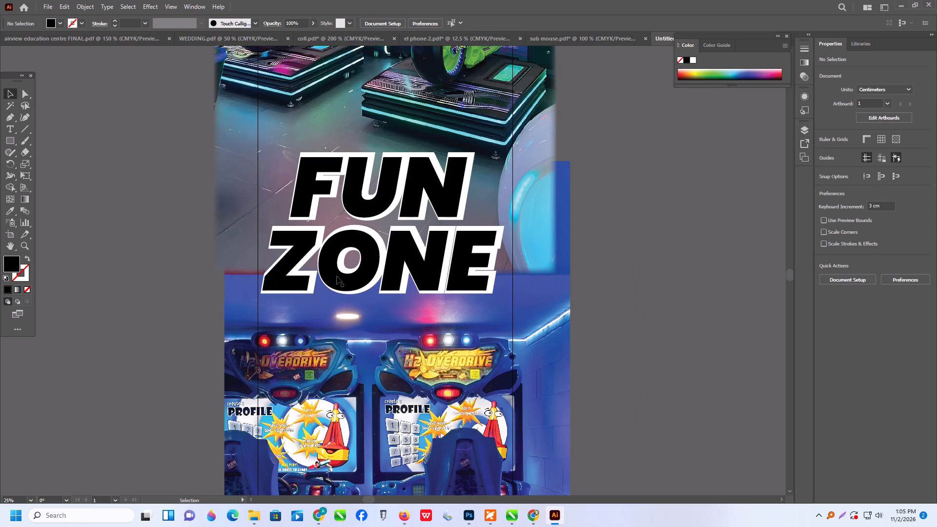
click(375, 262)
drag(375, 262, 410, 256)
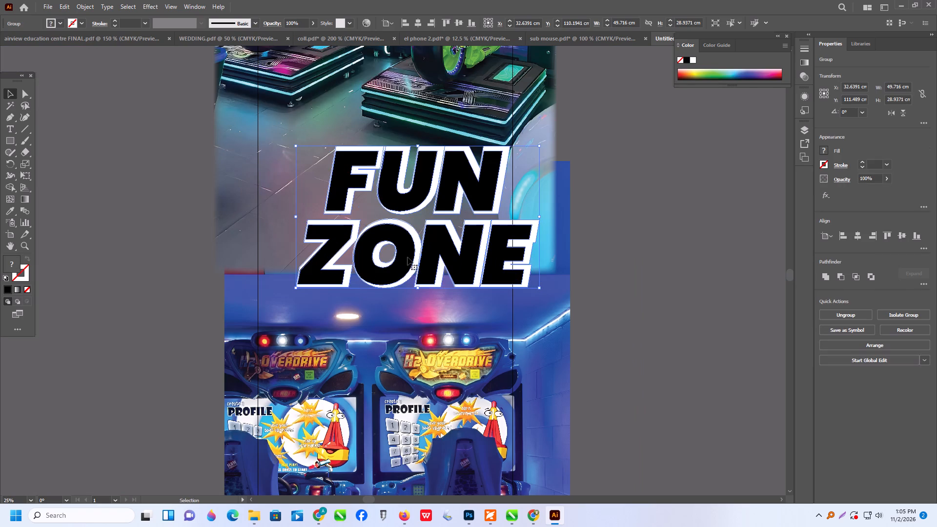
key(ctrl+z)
Ungroup the FUN ZONE lettering so its letters can be moved individually.
right_click(390, 252)
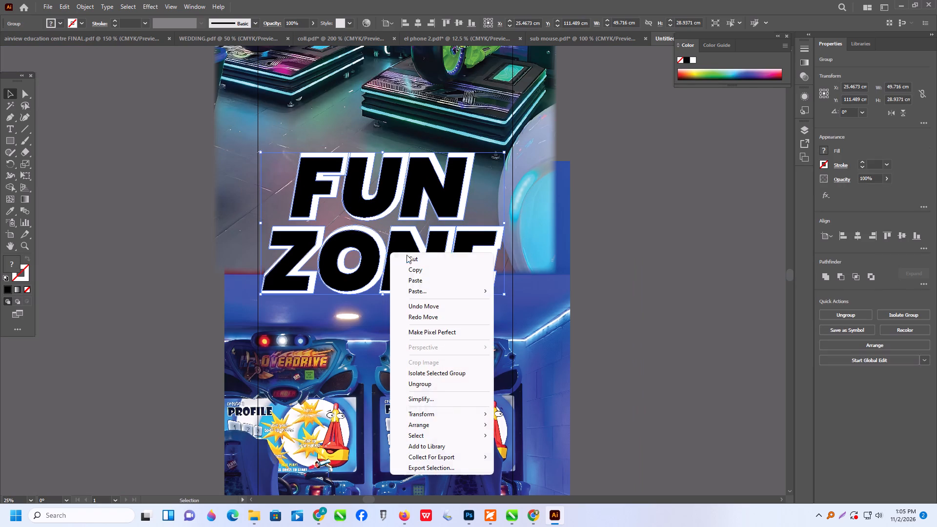
click(430, 387)
click(666, 314)
Reposition the black letters of ZONE individually so each sits centred within its white border.
click(366, 268)
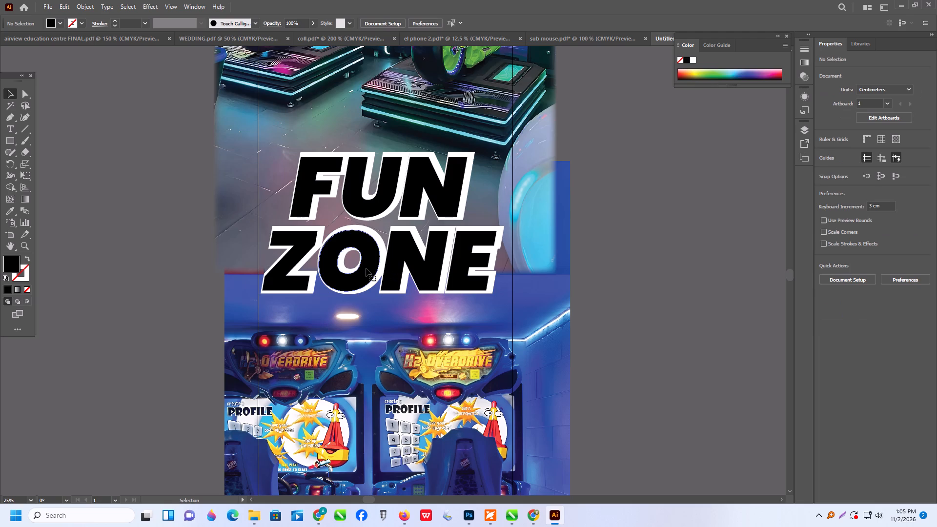
click(367, 268)
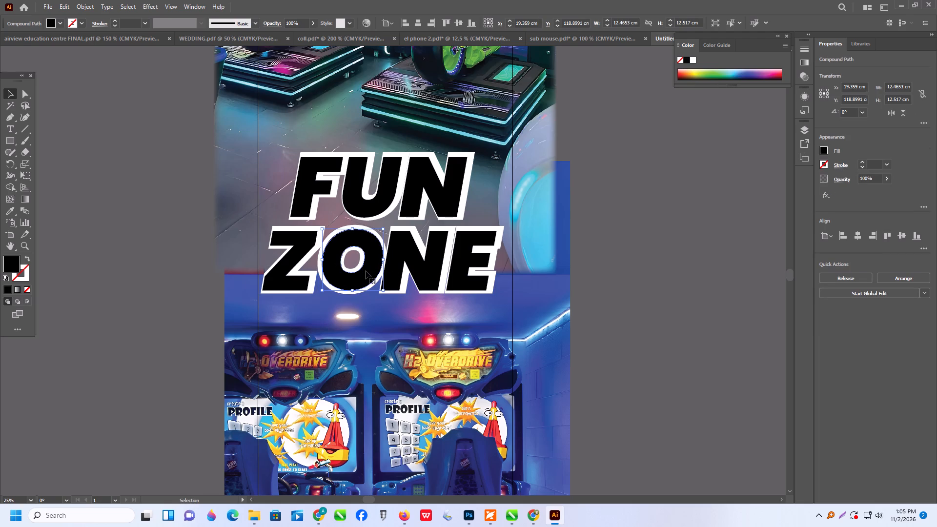
click(367, 272)
click(286, 281)
alt+scroll(290, 281, up, 3)
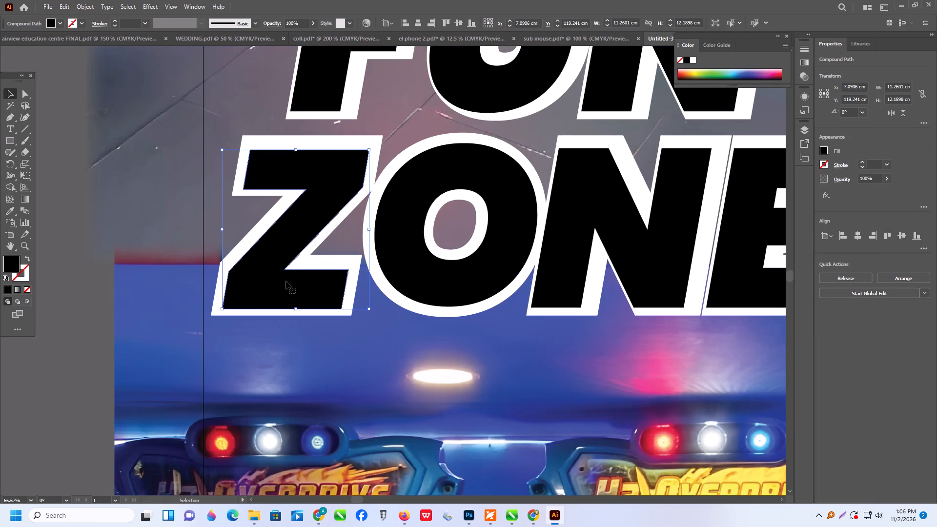
drag(286, 281, 290, 277)
alt+scroll(252, 281, down, 1)
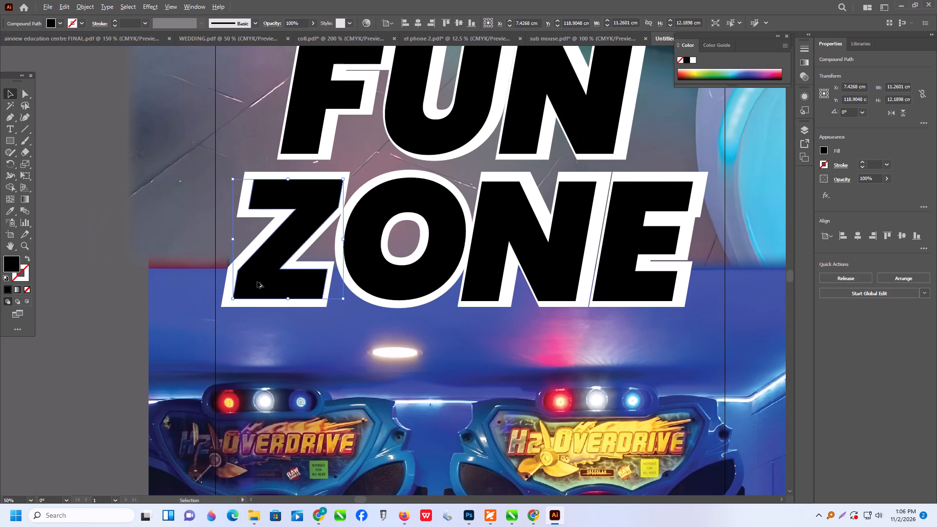
drag(503, 247, 508, 246)
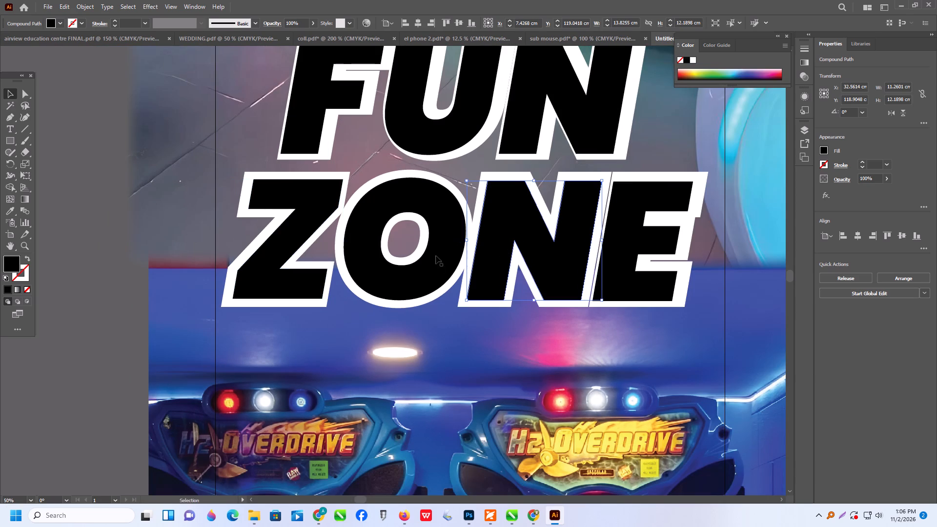
alt+scroll(288, 259, down, 2)
alt+scroll(486, 258, up, 2)
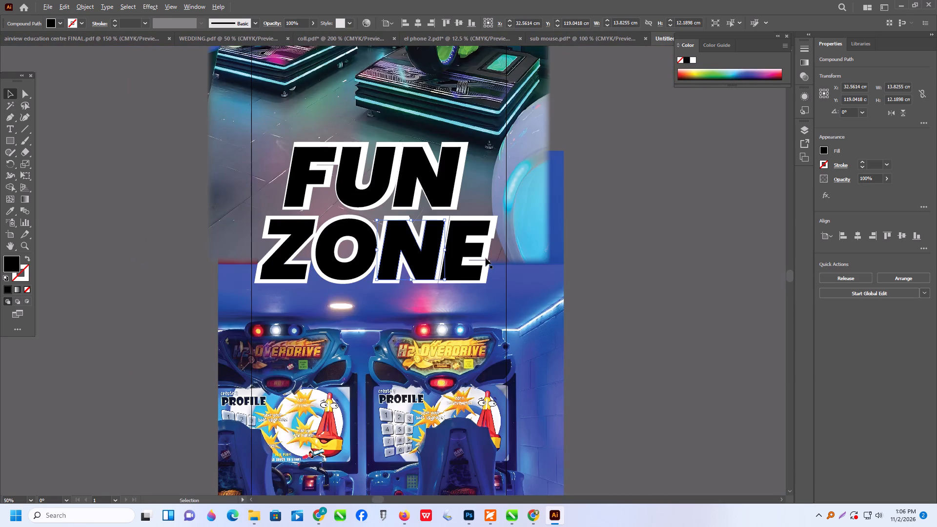
drag(461, 245, 467, 244)
alt+scroll(478, 258, down, 2)
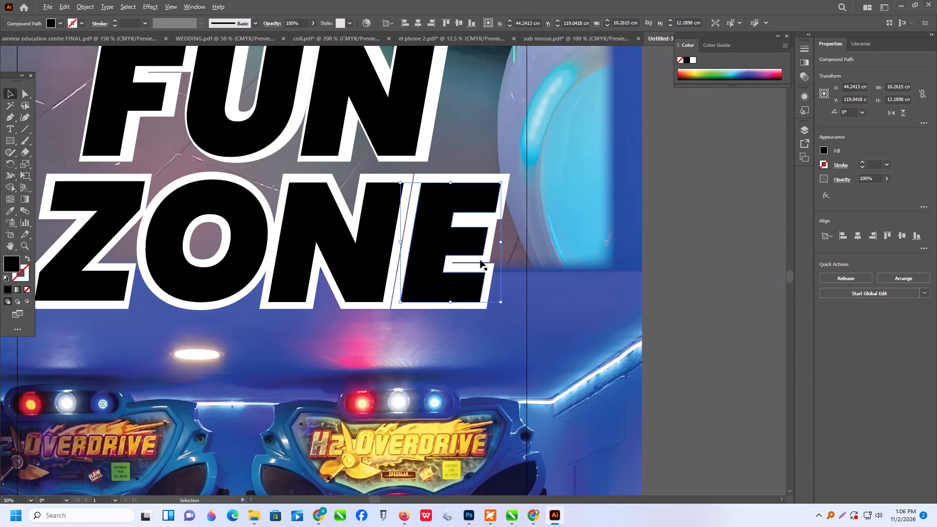
Reposition the black N, U and F of FUN individually so each sits centred within its white border.
alt+scroll(407, 193, up, 2)
drag(445, 178, 449, 176)
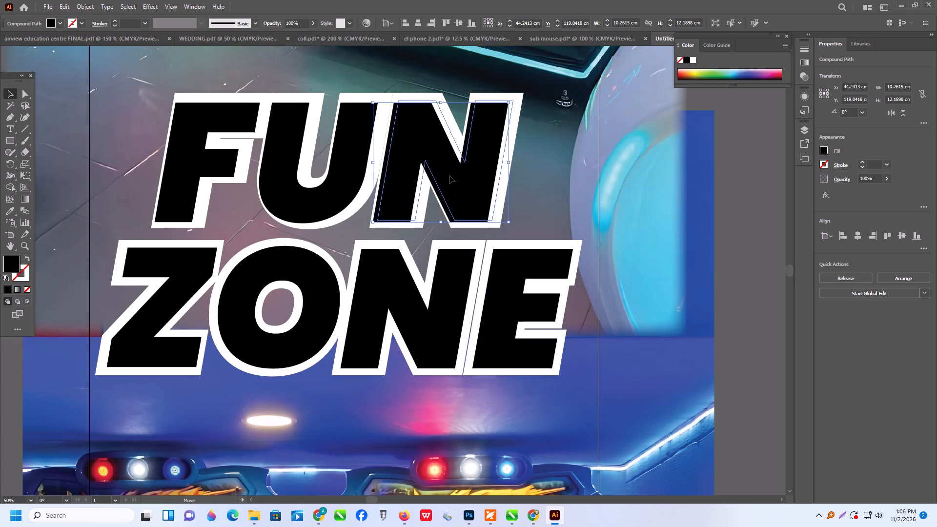
drag(449, 176, 451, 175)
click(348, 187)
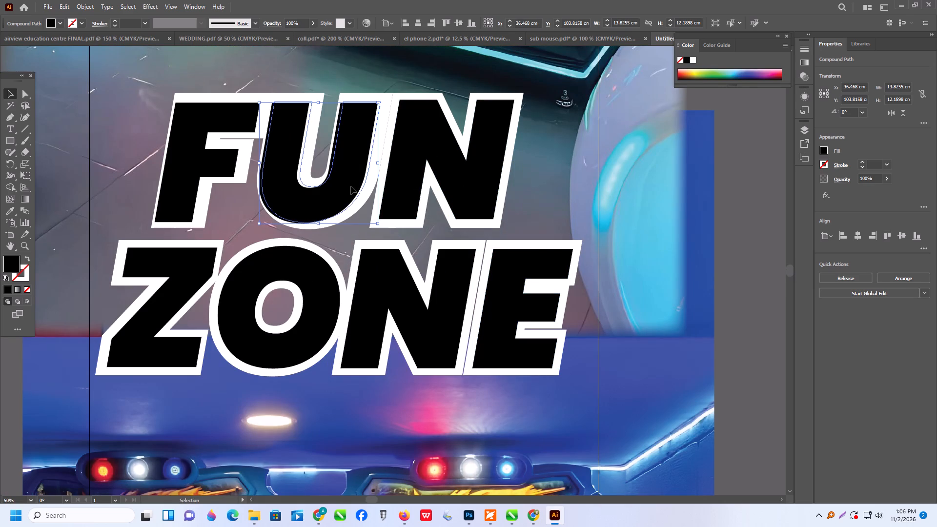
drag(207, 163, 211, 161)
Align the top edges of the black F, U and N, using the N as the key object.
shift+click(277, 180)
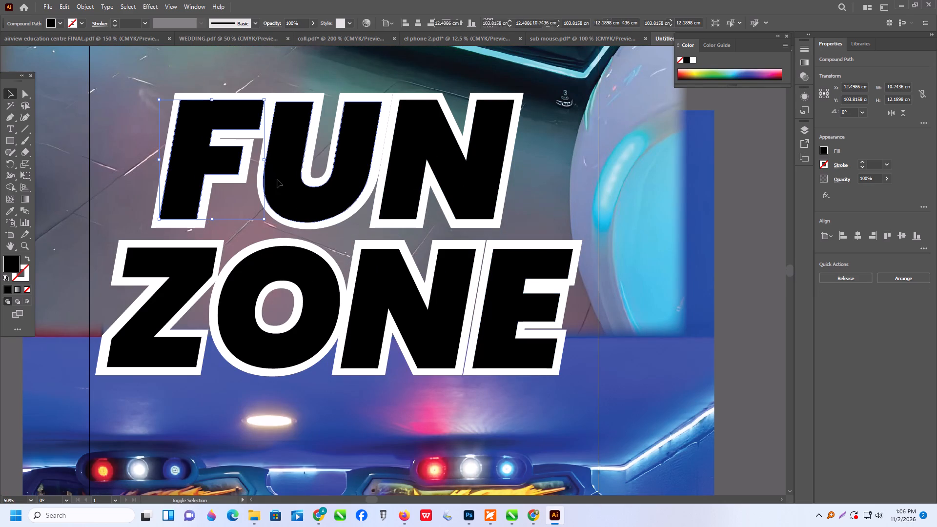
shift+click(433, 160)
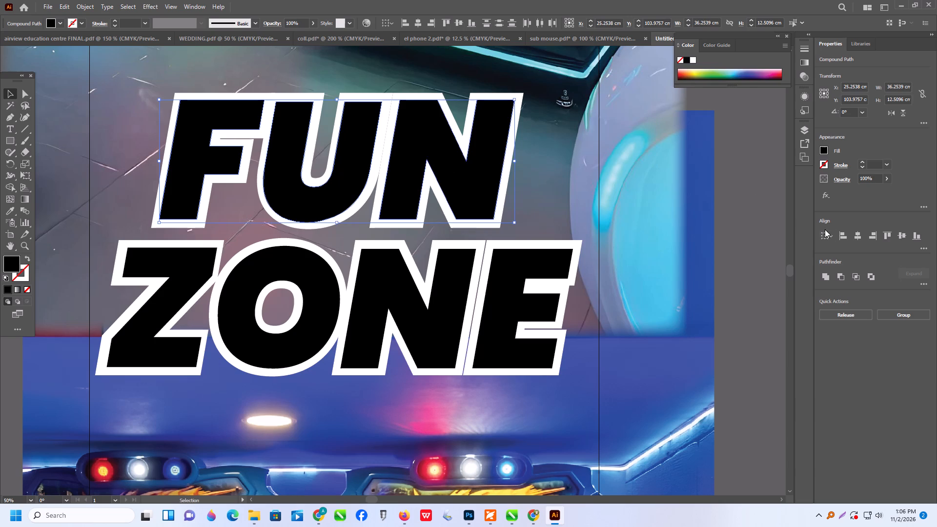
click(825, 234)
drag(848, 257, 856, 255)
click(885, 233)
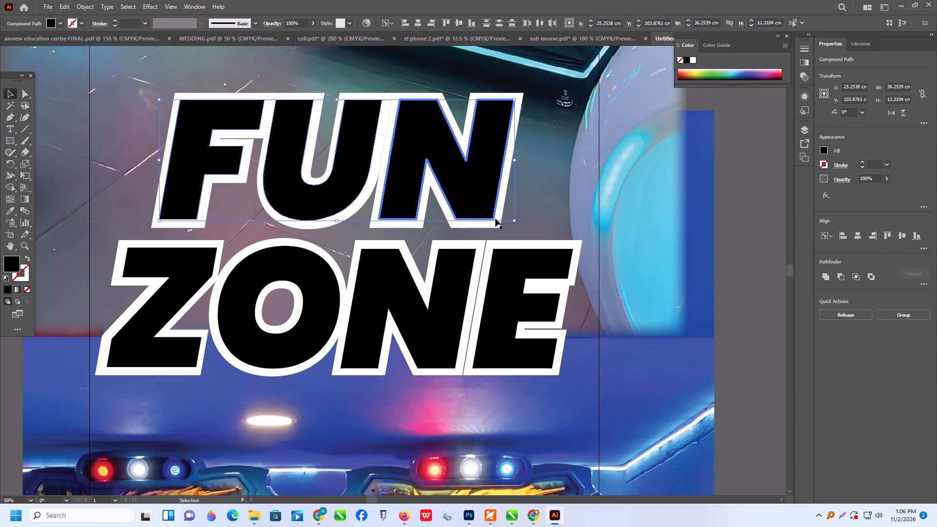
Align the top edges of the black Z, O, N and E, using the E as the key object.
scroll(346, 215, down, 4)
click(185, 234)
shift+click(267, 229)
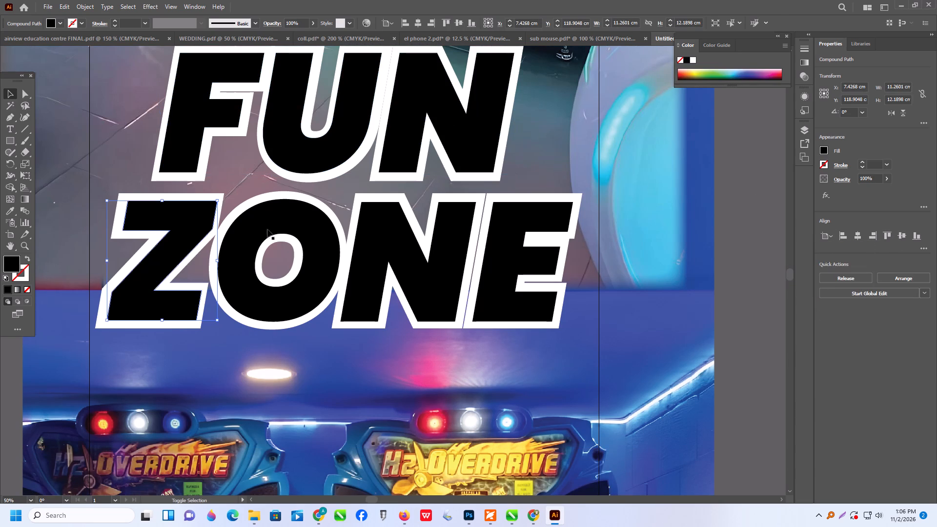
shift+click(395, 228)
shift+click(523, 223)
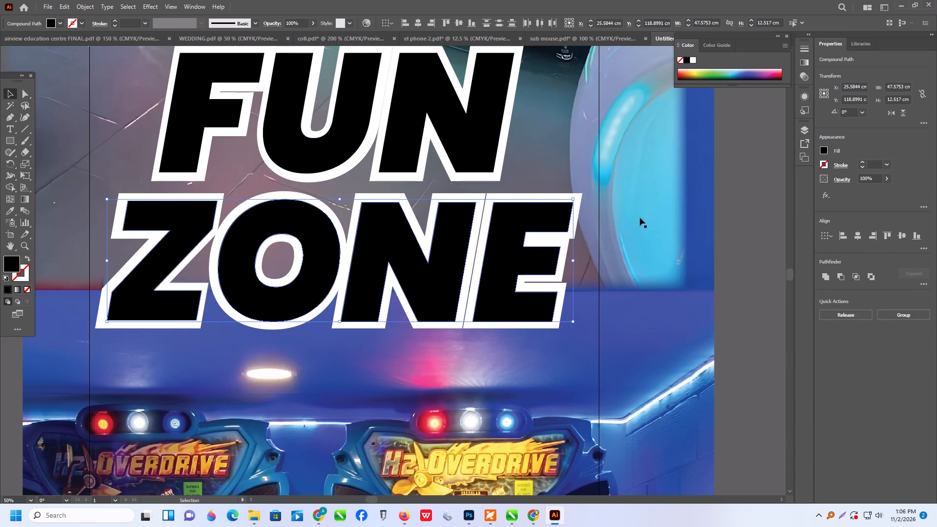
drag(820, 234, 825, 235)
drag(853, 259, 863, 253)
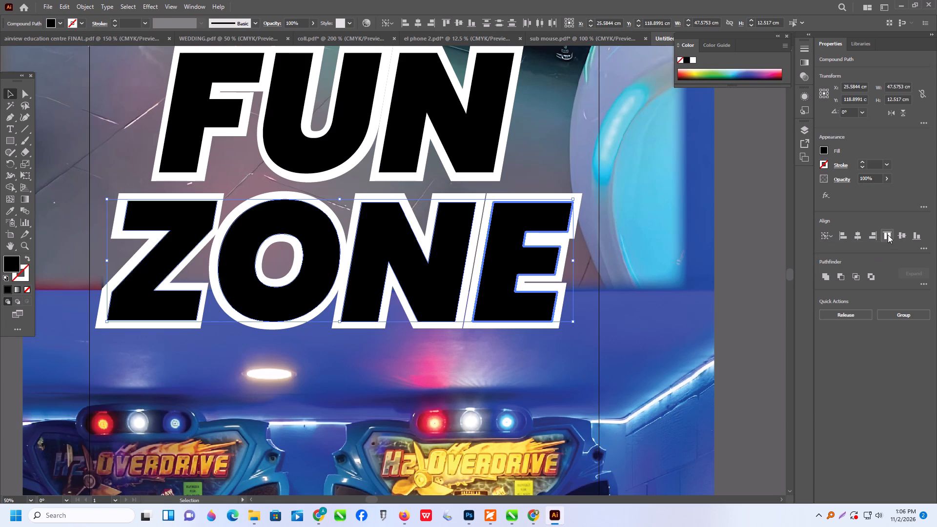
click(888, 233)
Adjust the position of the black ZONE letters together so they sit evenly in their white border, and deselect them.
click(447, 273)
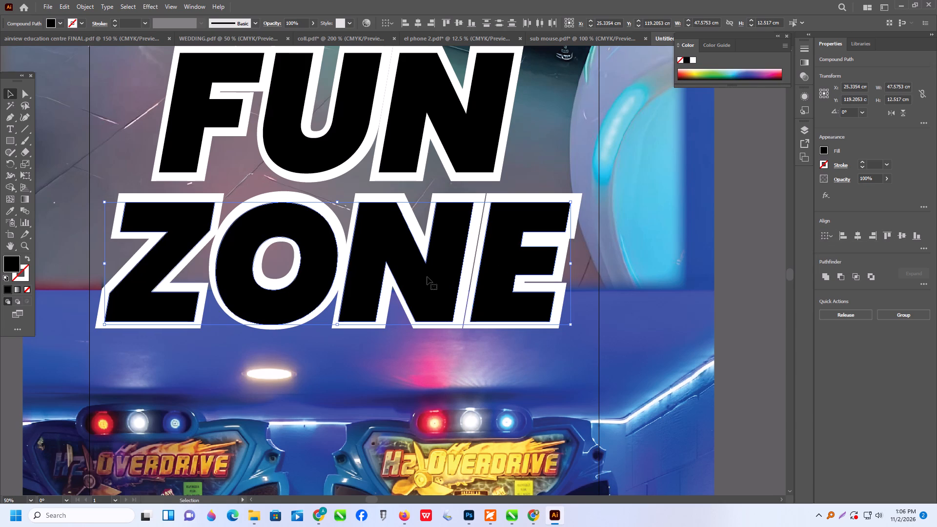
click(427, 277)
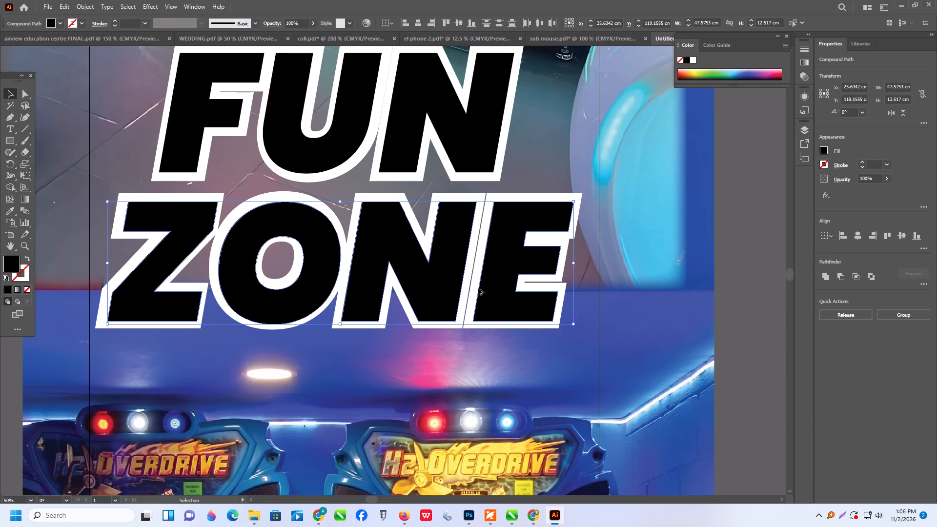
alt+scroll(475, 291, down, 2)
double_click(640, 265)
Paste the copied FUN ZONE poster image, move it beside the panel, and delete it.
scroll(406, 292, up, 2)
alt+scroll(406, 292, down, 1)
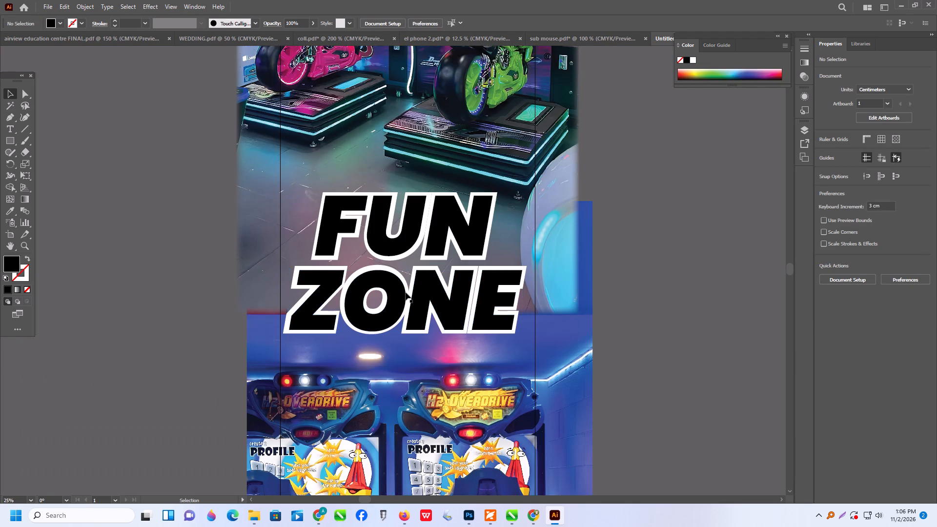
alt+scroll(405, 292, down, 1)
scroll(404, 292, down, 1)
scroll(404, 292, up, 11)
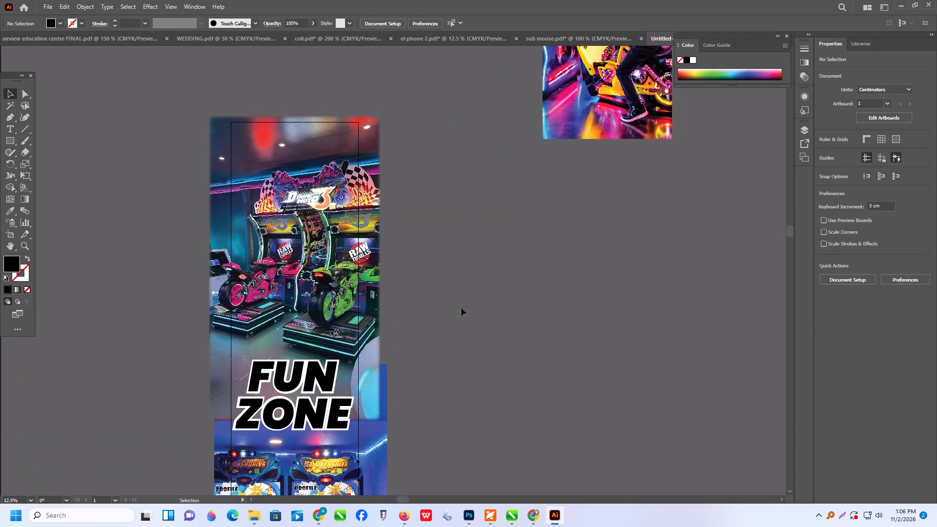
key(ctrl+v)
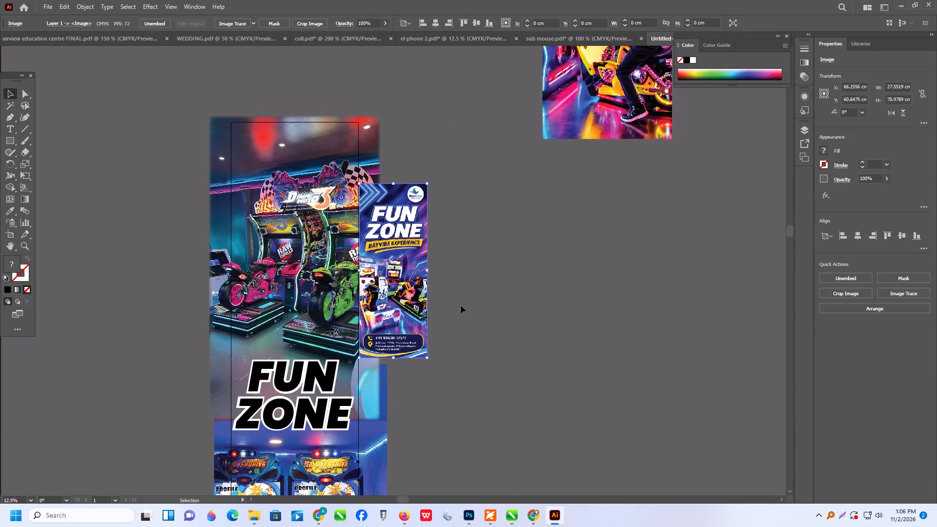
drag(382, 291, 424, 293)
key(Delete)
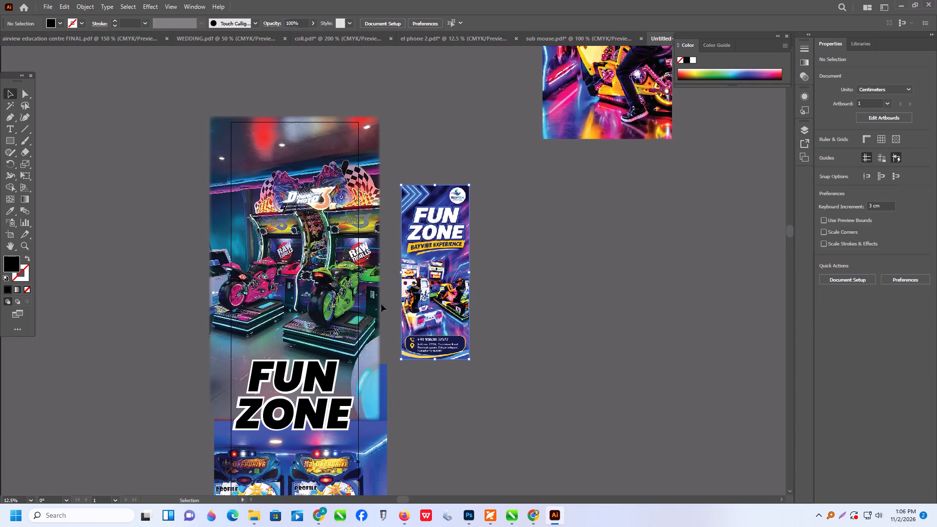
Group all the black FUN and ZONE letters into one object.
scroll(322, 361, down, 7)
click(310, 298)
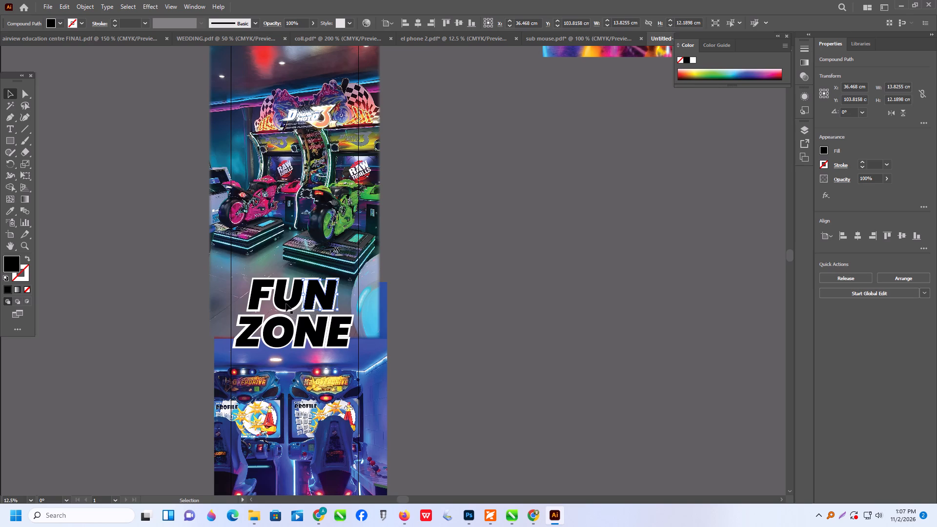
shift+click(282, 304)
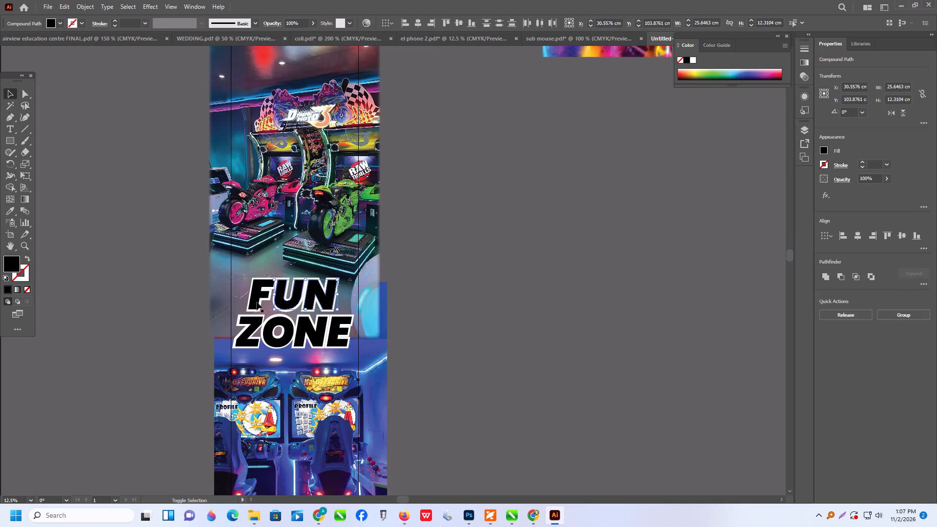
shift+click(257, 302)
key(ctrl+g)
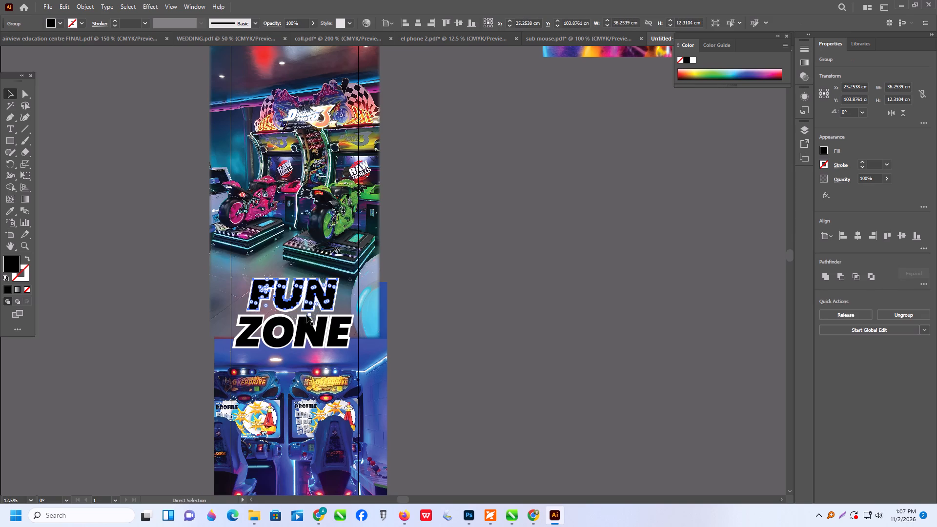
shift+click(247, 334)
shift+click(274, 339)
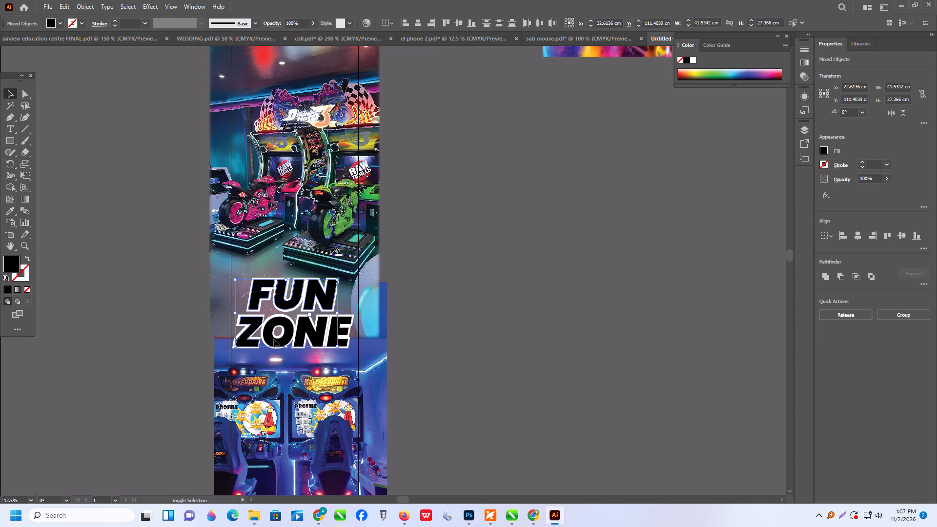
shift+click(312, 338)
shift+click(332, 337)
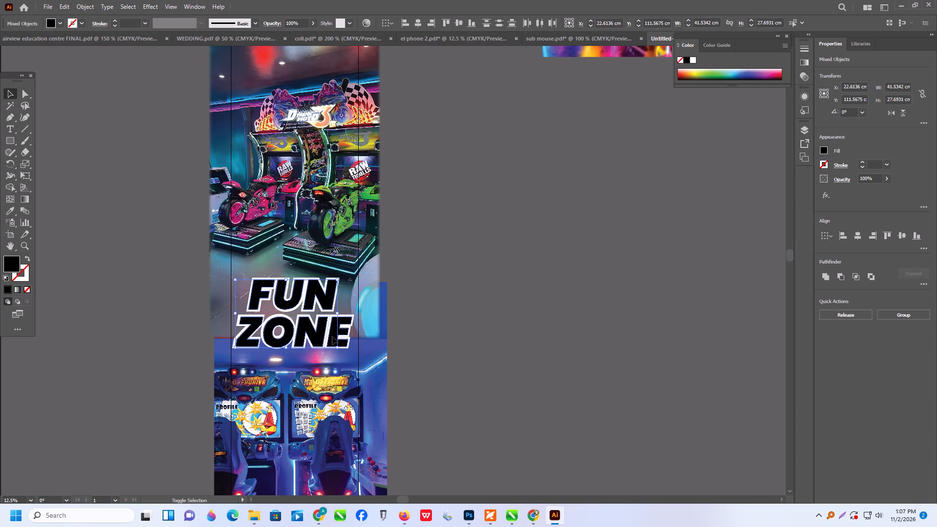
key(ctrl+g)
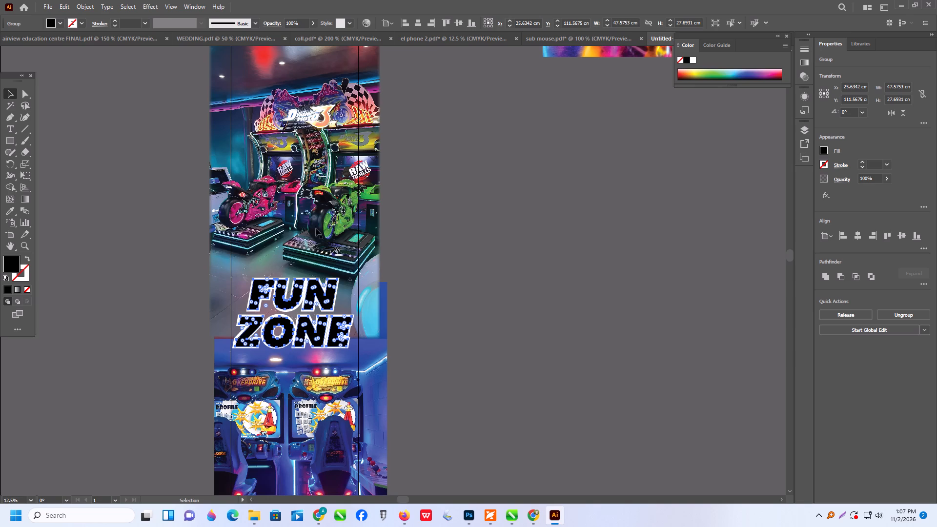
Move the black FUN ZONE group off the panel onto the empty canvas beside it, leaving the white shapes in place.
click(58, 23)
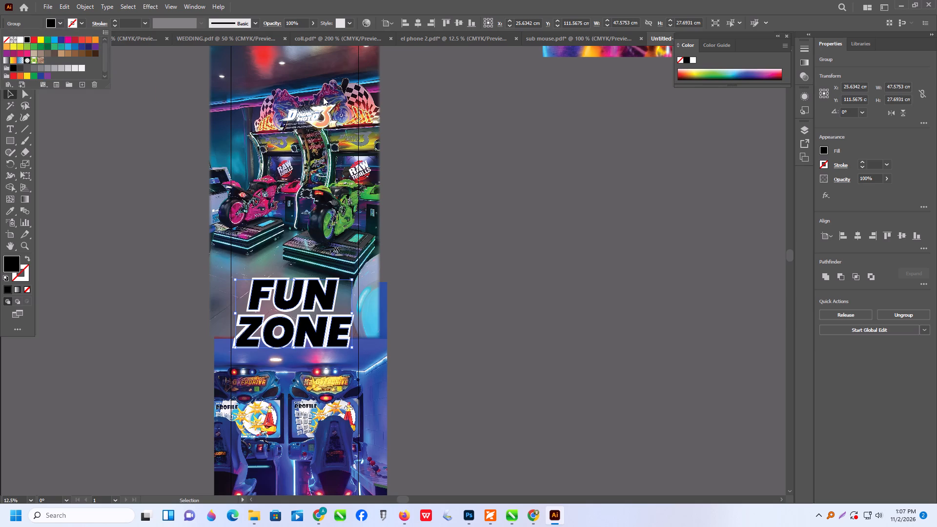
click(422, 130)
alt+scroll(289, 314, up, 1)
drag(317, 324, 576, 281)
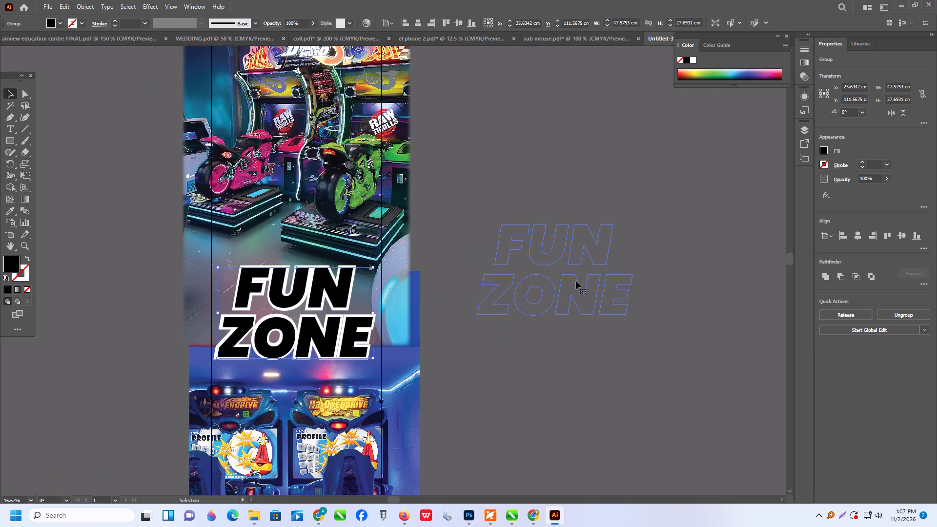
Group all the white FUN ZONE border shapes on the panel into one object.
click(313, 294)
shift+click(284, 293)
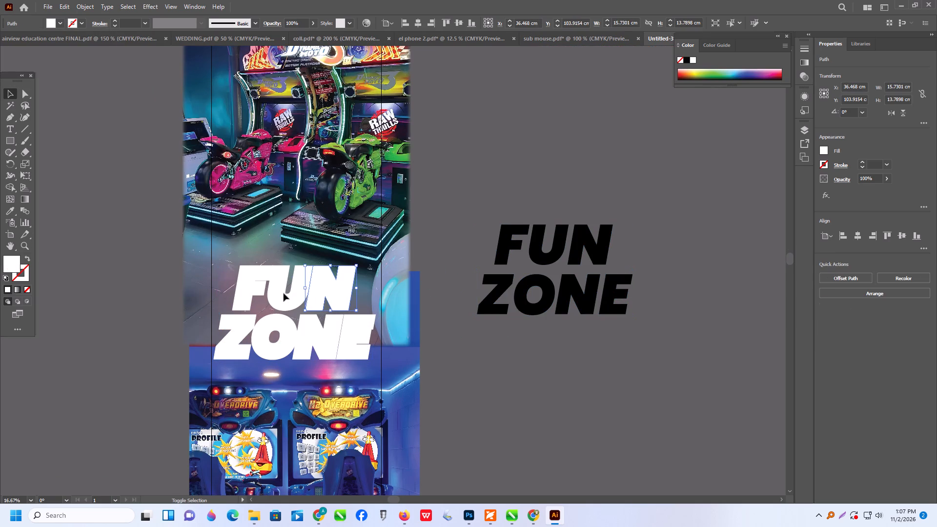
shift+click(253, 293)
shift+click(233, 349)
shift+click(280, 349)
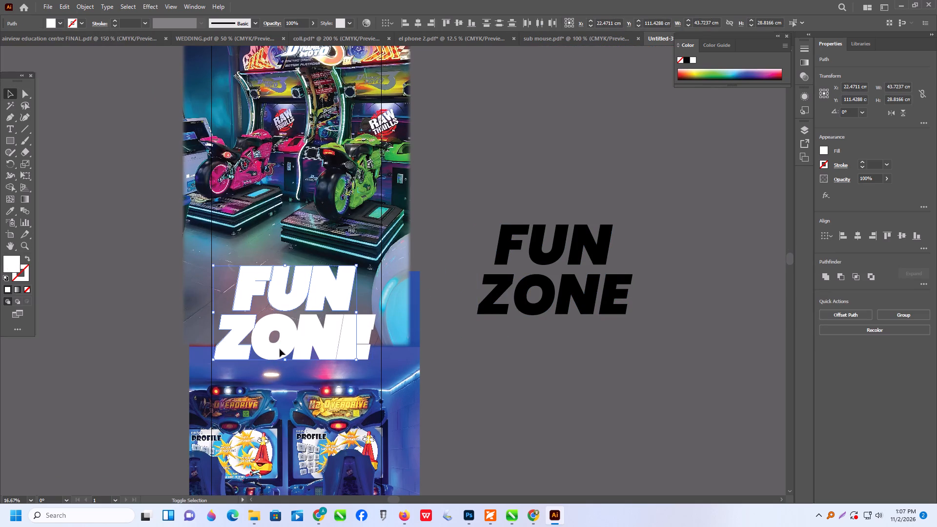
shift+click(322, 339)
shift+click(348, 334)
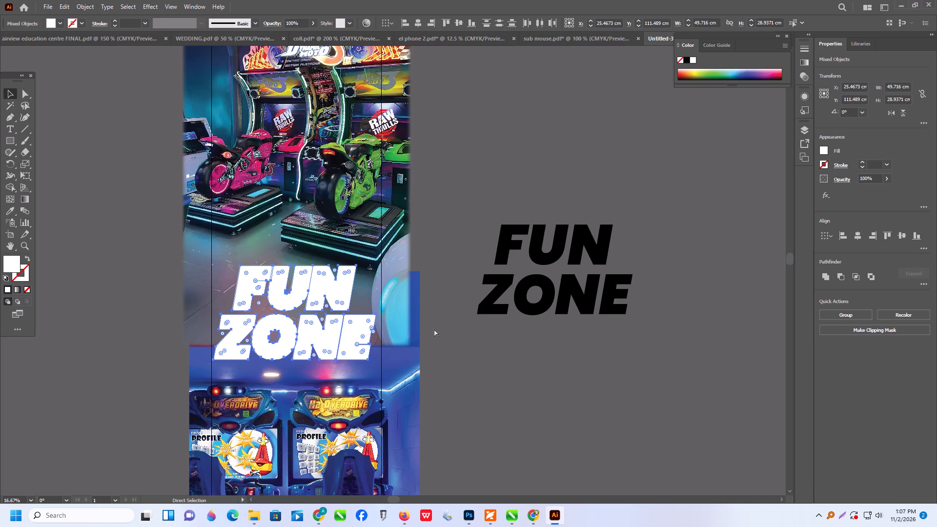
key(ctrl+g)
Fill the FUN ZONE border group with the dark blue swatch.
click(61, 20)
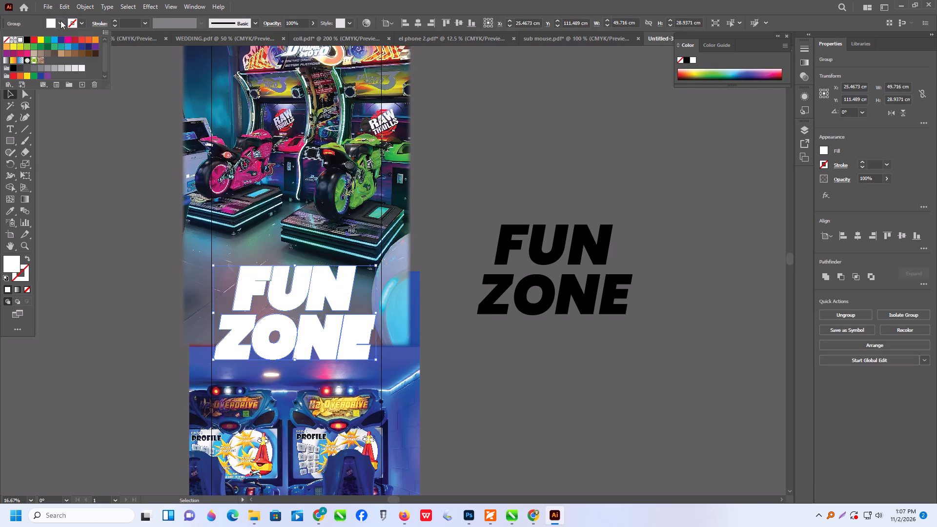
click(62, 40)
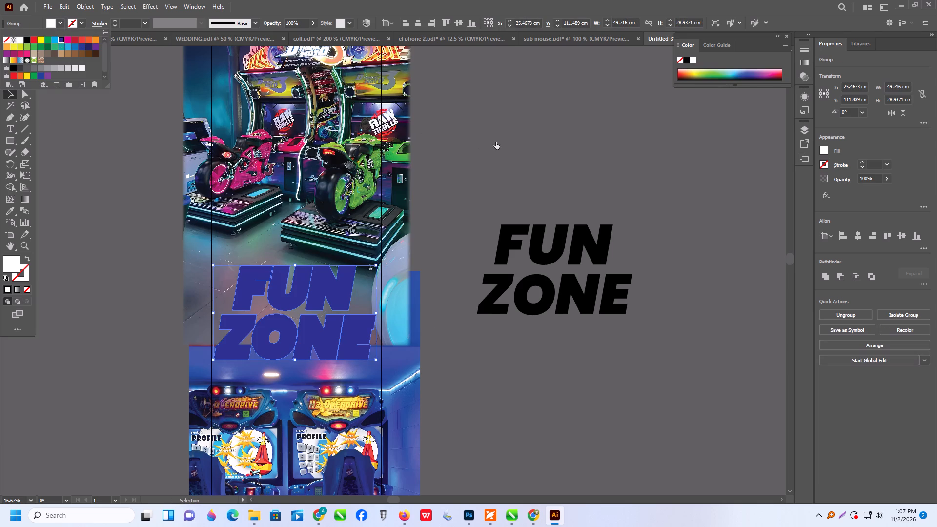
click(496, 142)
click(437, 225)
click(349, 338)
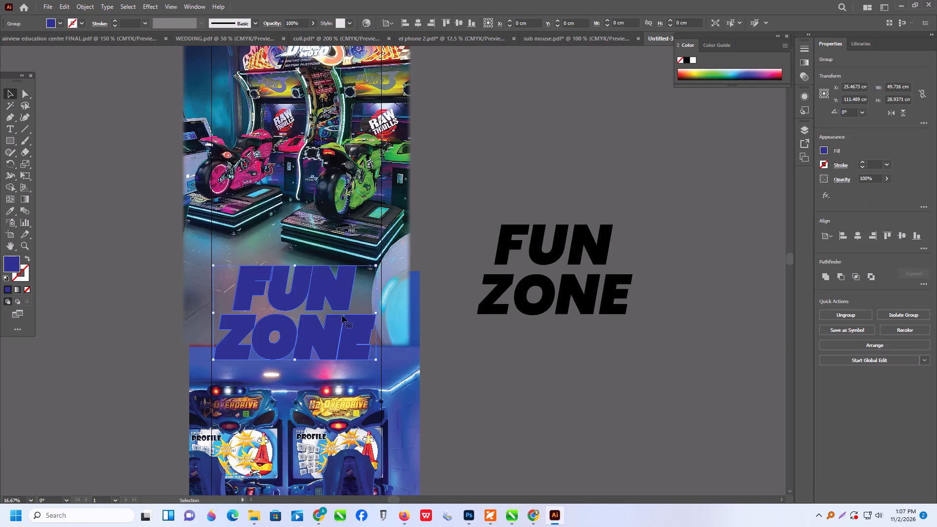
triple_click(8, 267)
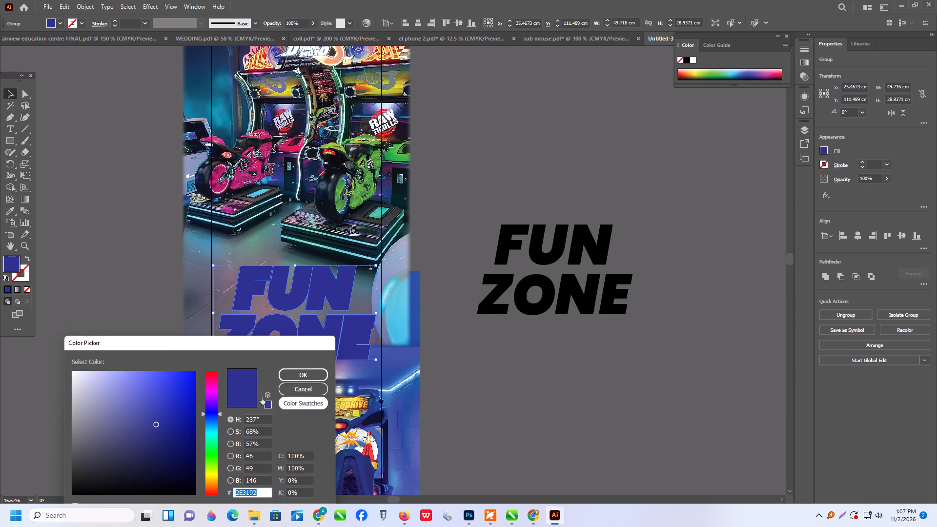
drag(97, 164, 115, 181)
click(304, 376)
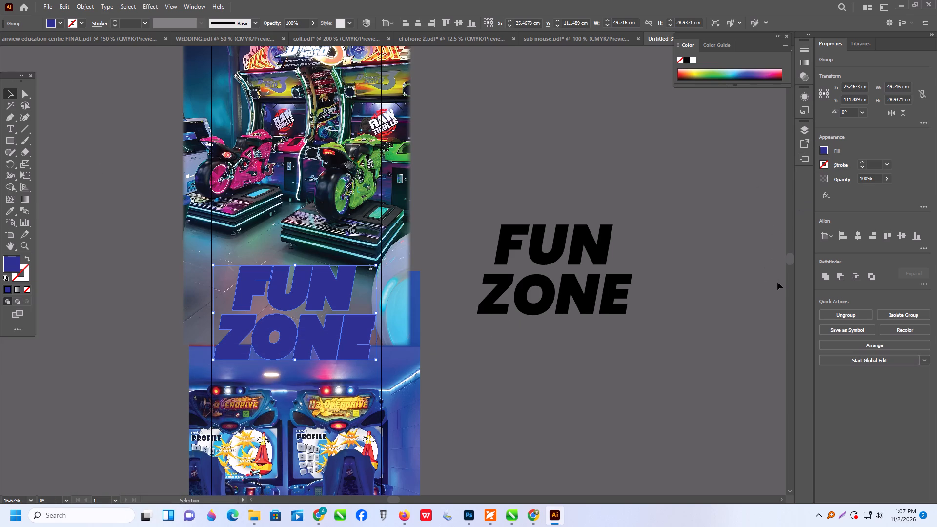
Apply a linear gradient fill to the FUN ZONE border group and set its starting colour stop to the blue swatch.
click(808, 61)
click(737, 120)
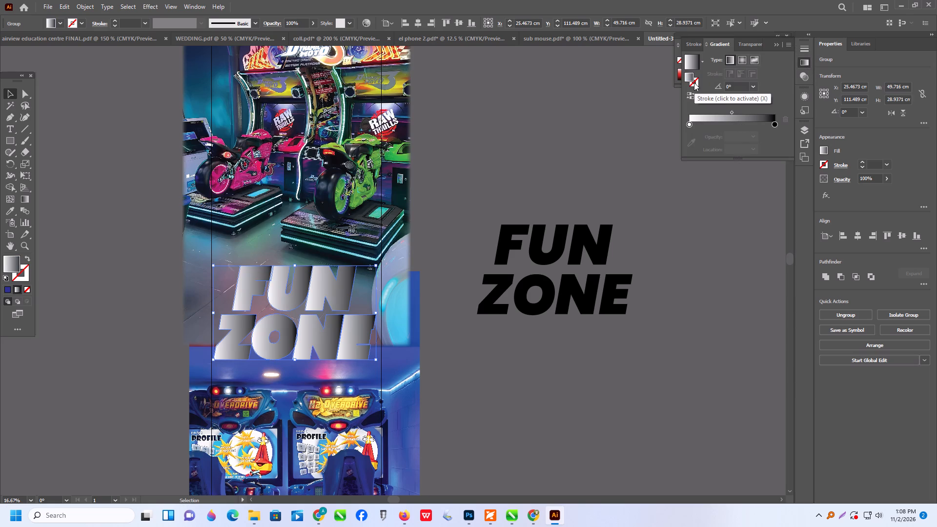
triple_click(774, 123)
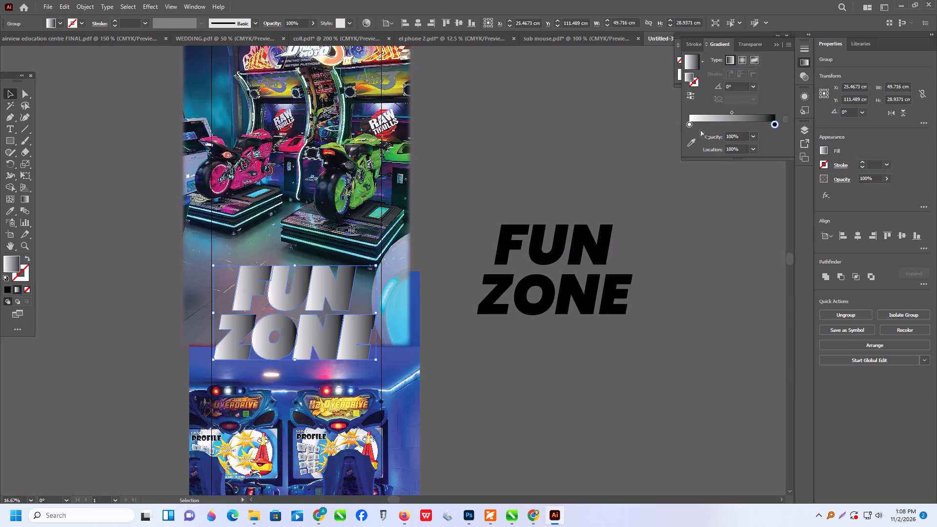
double_click(689, 123)
triple_click(689, 123)
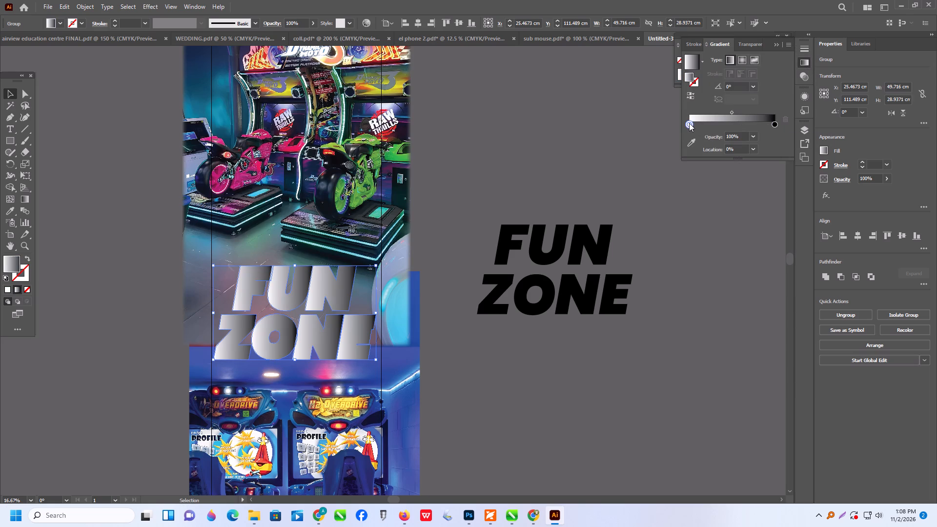
triple_click(689, 123)
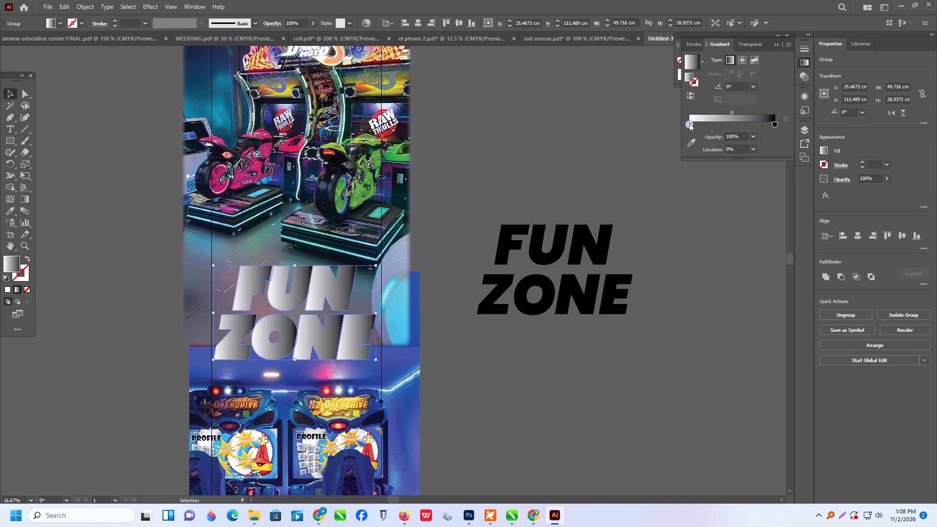
triple_click(689, 123)
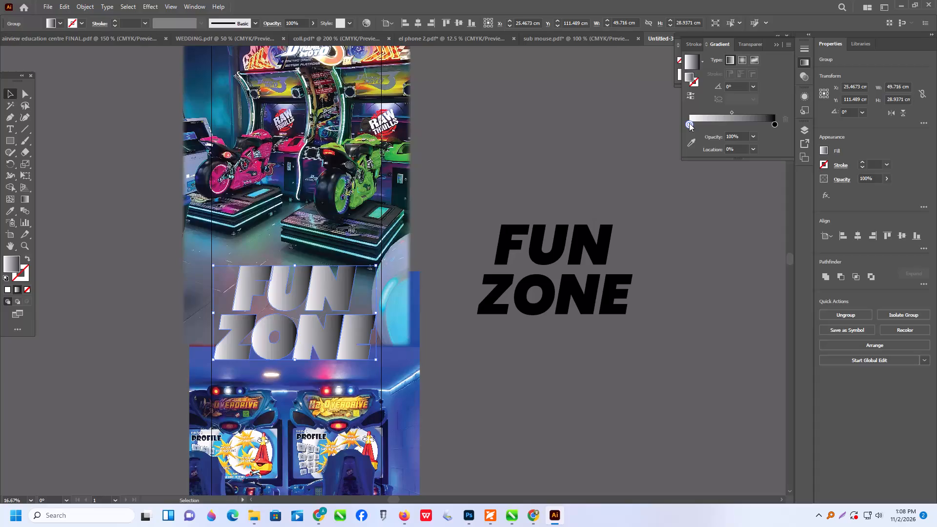
double_click(690, 123)
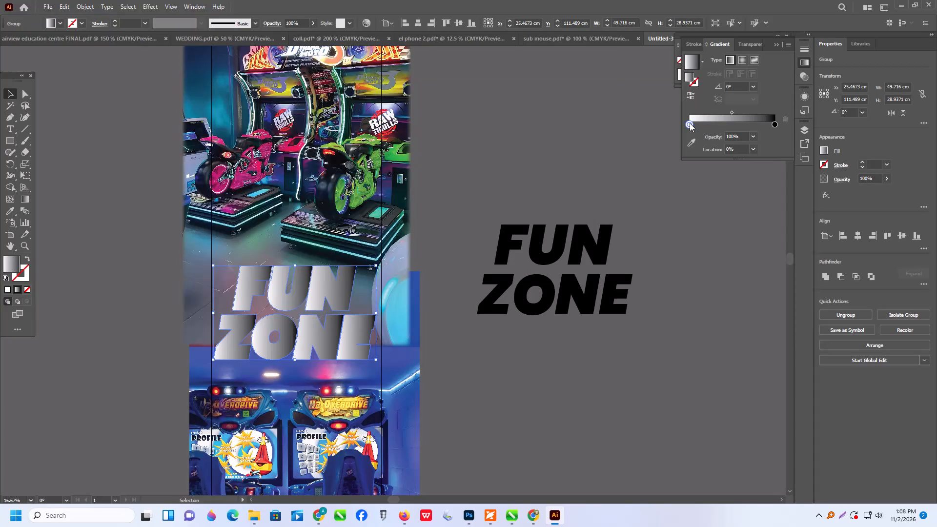
triple_click(690, 123)
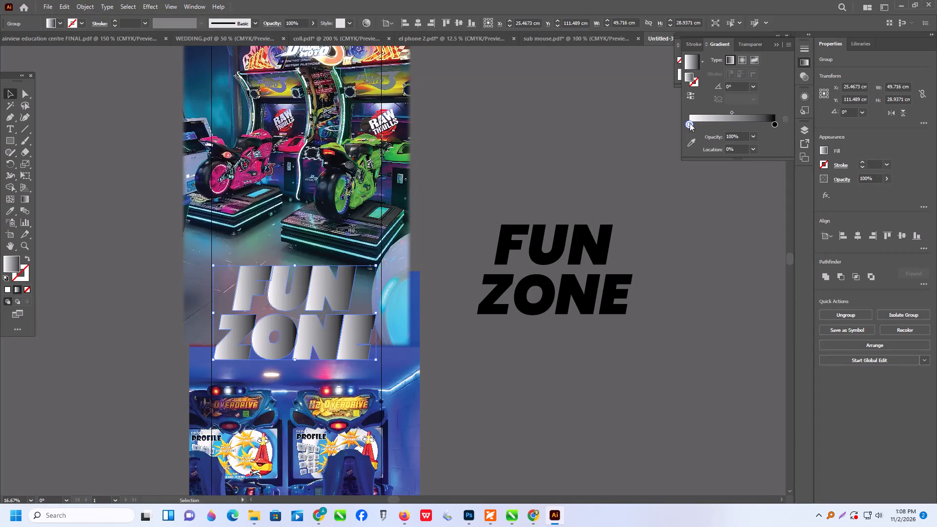
click(690, 123)
triple_click(690, 123)
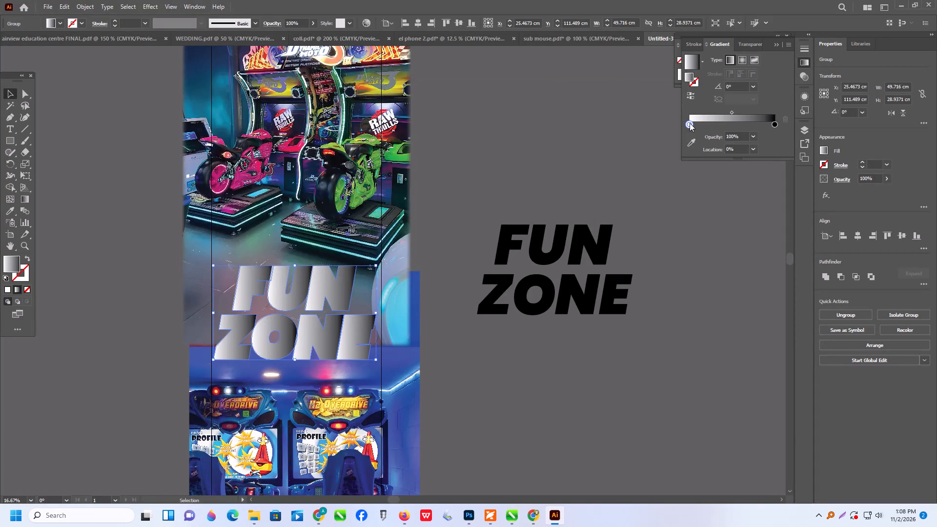
click(690, 123)
triple_click(690, 124)
click(649, 174)
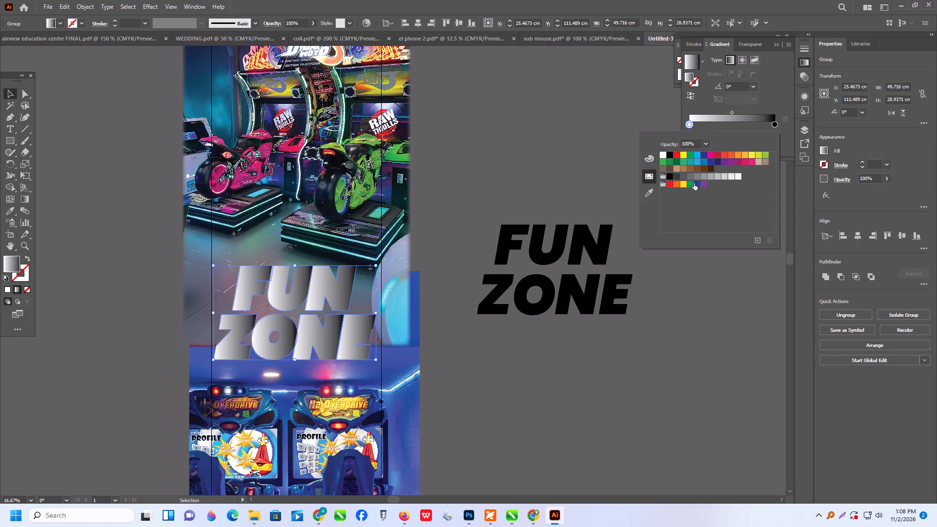
click(698, 182)
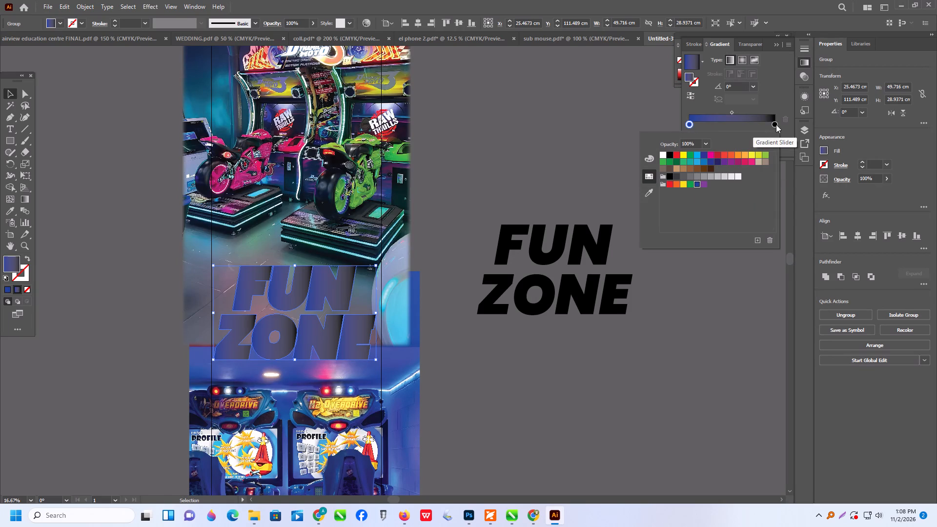
Set the ending colour stop of the FUN ZONE border gradient to the white swatch.
triple_click(775, 124)
triple_click(775, 124)
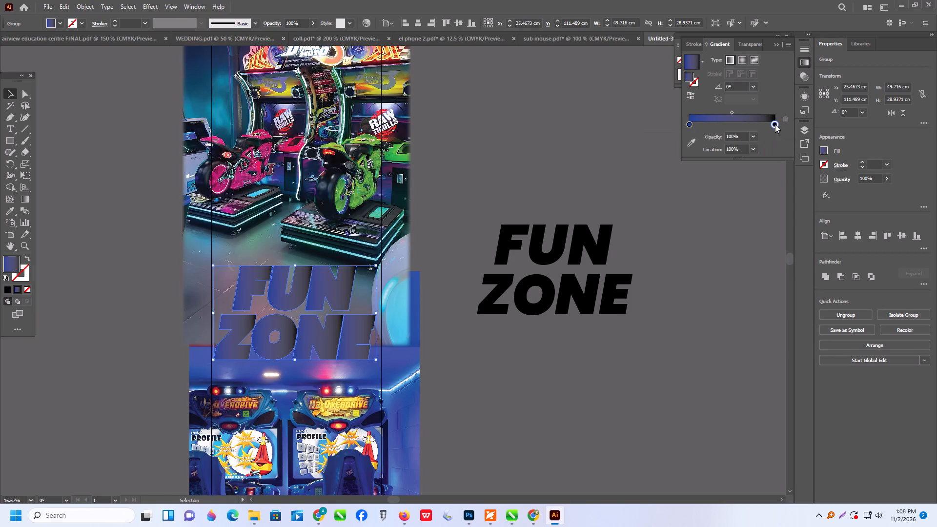
click(775, 124)
double_click(775, 124)
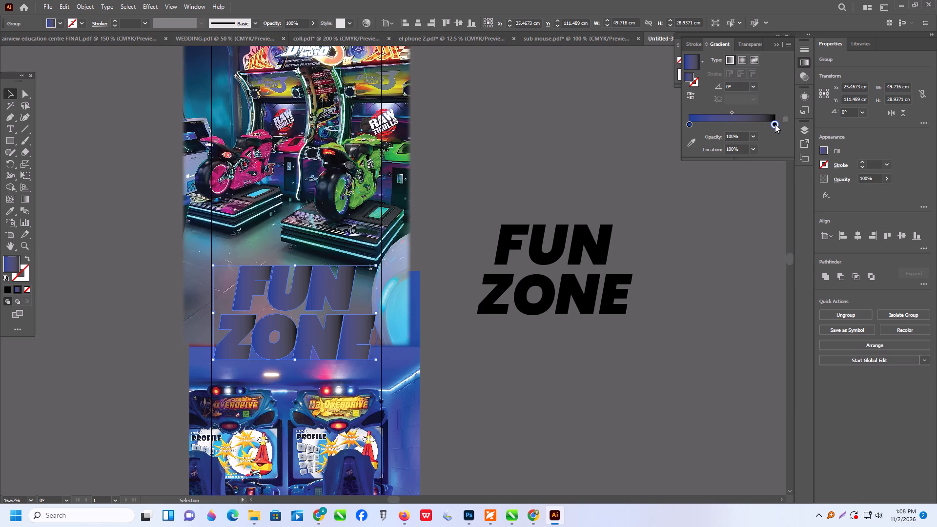
triple_click(775, 124)
click(775, 124)
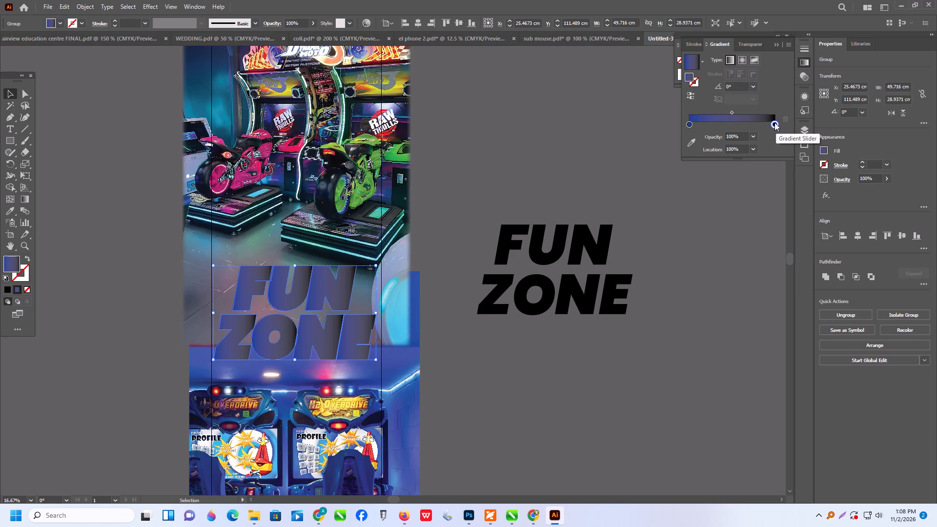
click(774, 122)
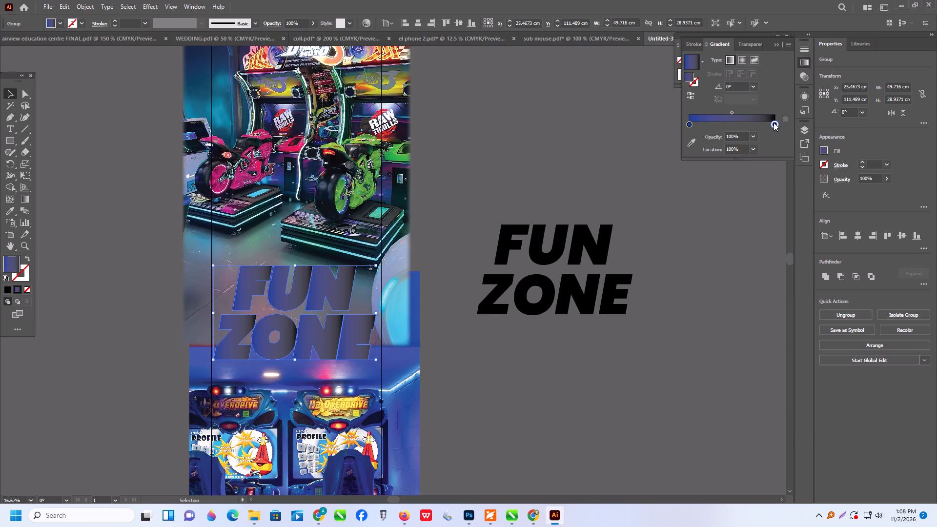
double_click(774, 122)
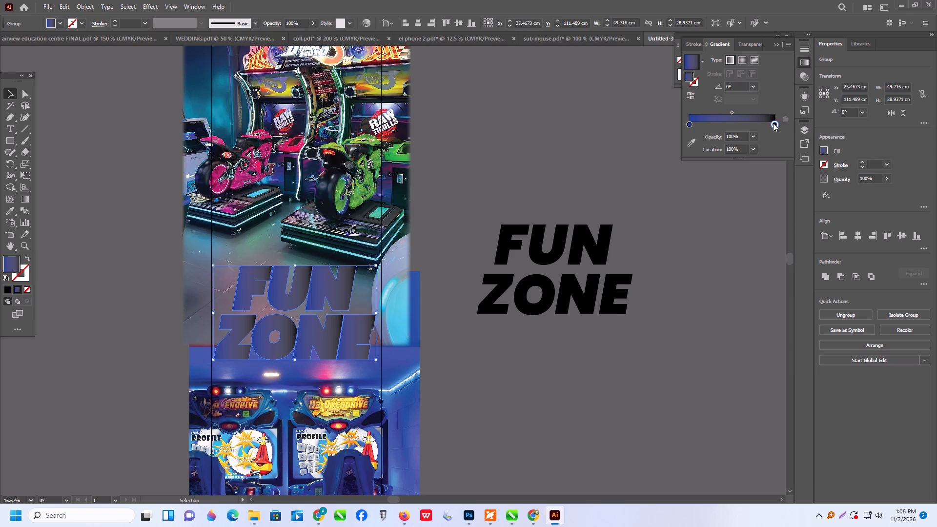
triple_click(774, 125)
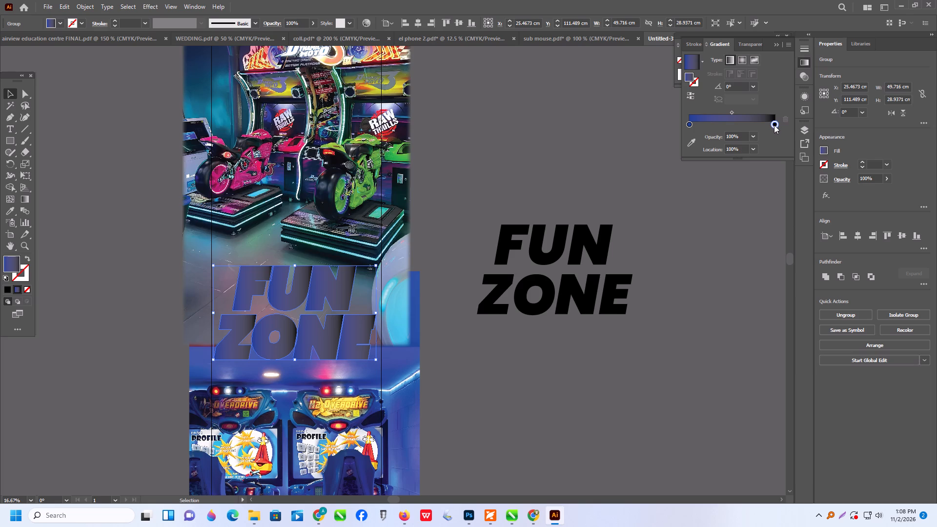
click(774, 125)
triple_click(774, 125)
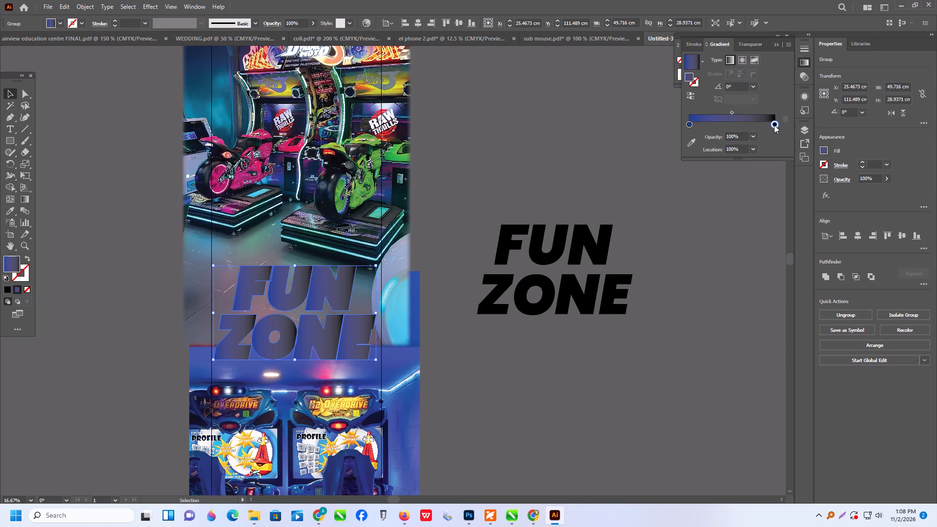
click(774, 125)
drag(774, 125, 783, 125)
drag(775, 123, 782, 124)
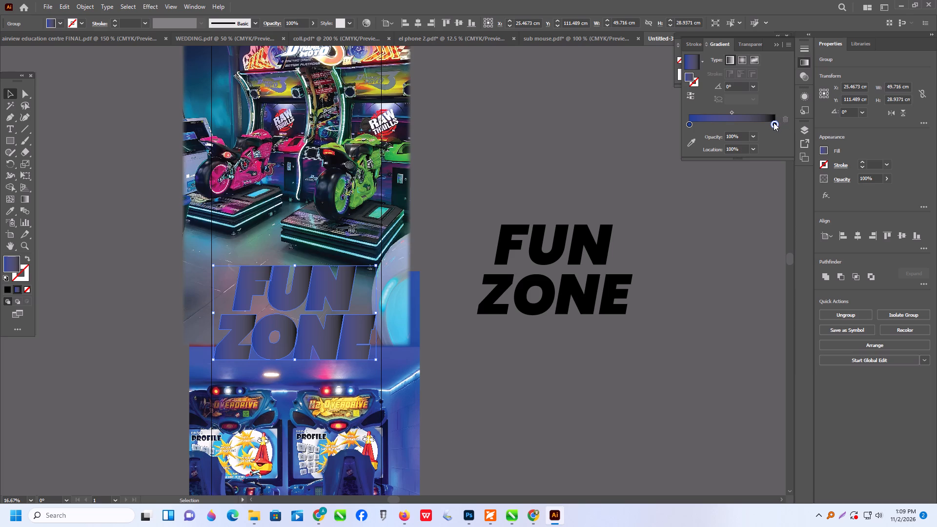
triple_click(774, 123)
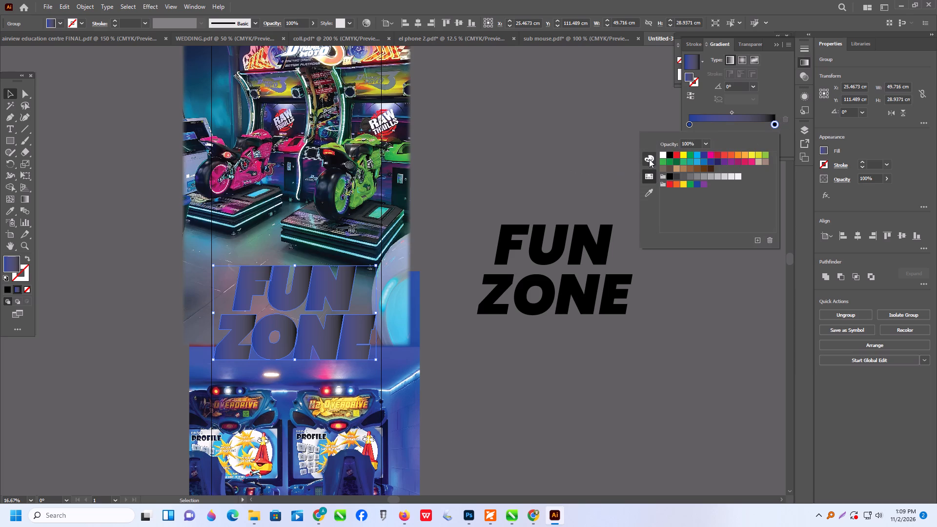
click(661, 156)
double_click(576, 157)
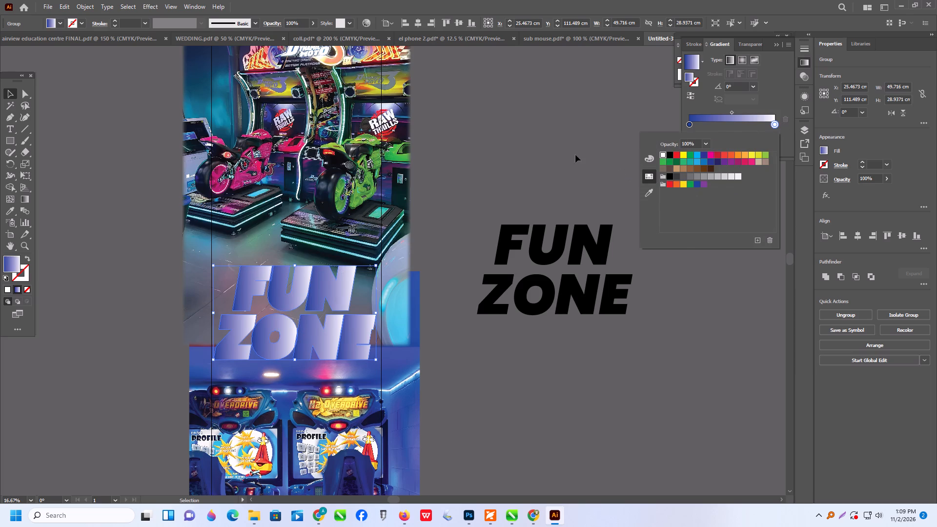
click(452, 191)
Fill the black FUN ZONE letter group beside the panel with white.
click(510, 243)
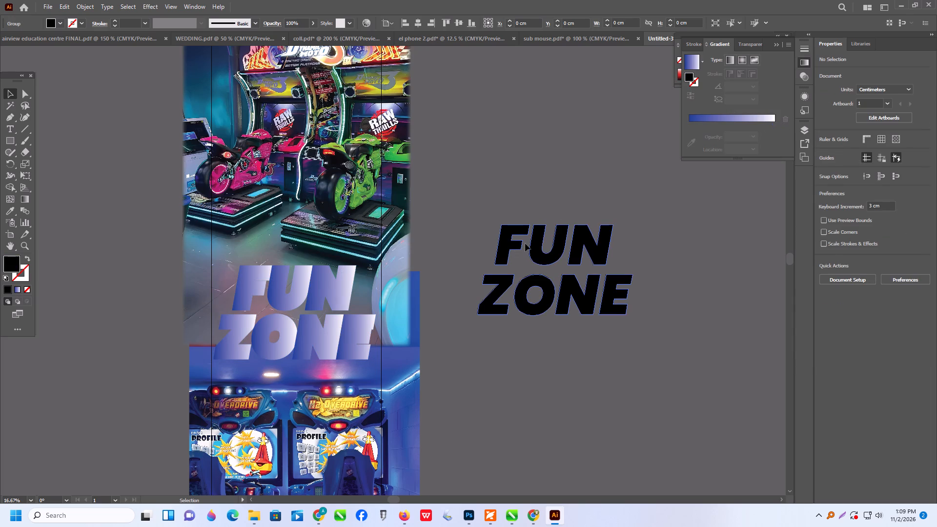
click(59, 20)
click(19, 38)
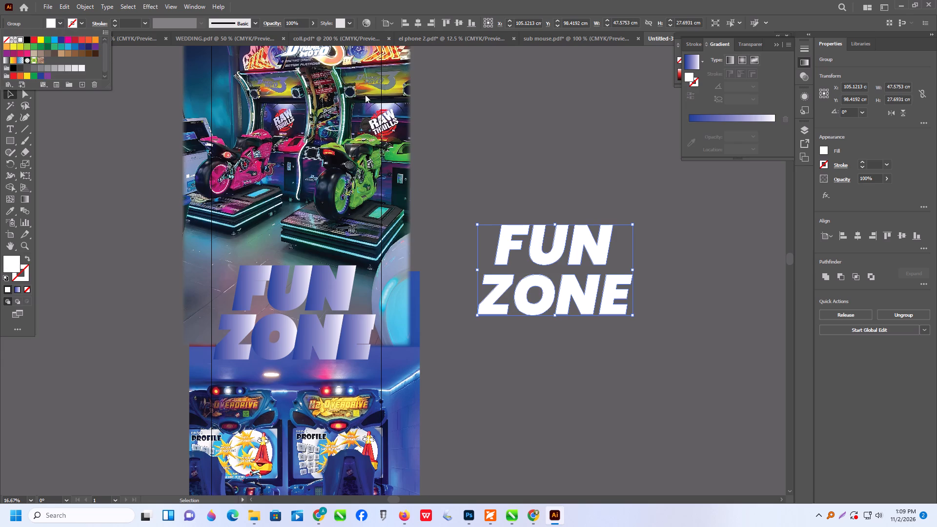
click(391, 99)
click(462, 119)
Move the white FUN ZONE letter group back onto the gradient border shapes on the panel.
drag(538, 258, 283, 304)
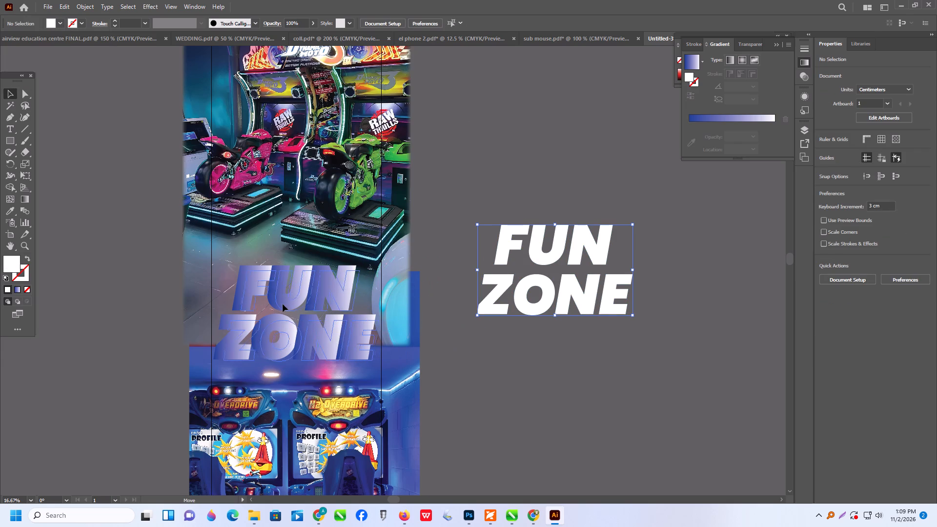
drag(283, 304, 279, 300)
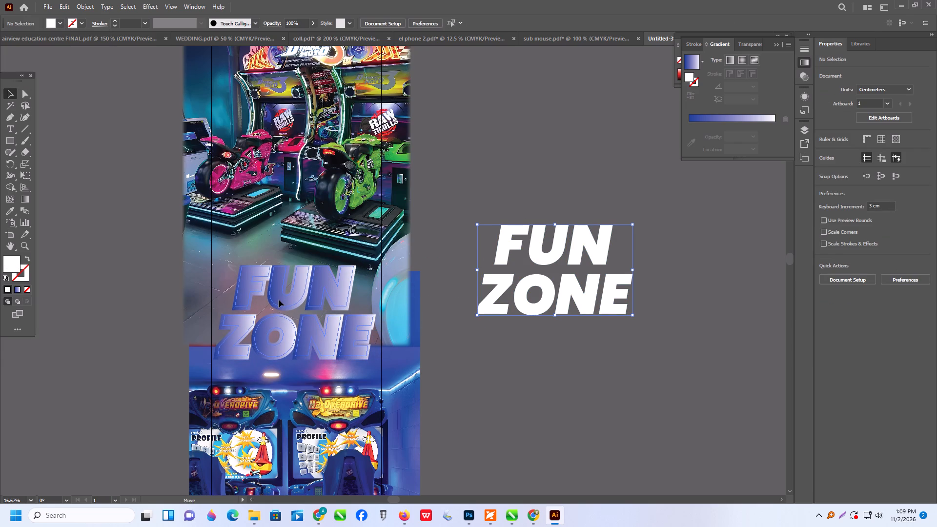
drag(279, 300, 280, 299)
click(482, 286)
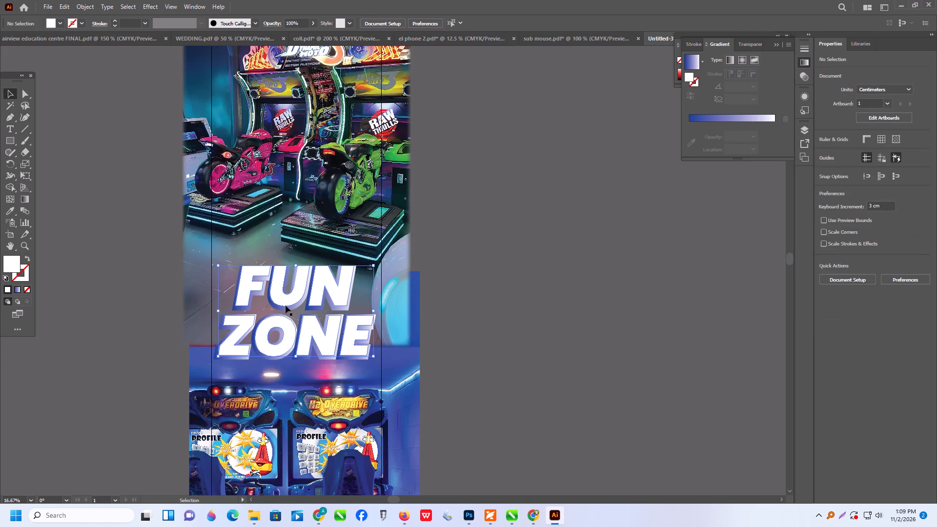
Fine-tune the white FUN ZONE letters' position within the gradient border, to about X 25.72 cm and Y 111.53 cm.
alt+scroll(284, 308, up, 3)
drag(294, 284, 293, 289)
scroll(309, 289, down, 5)
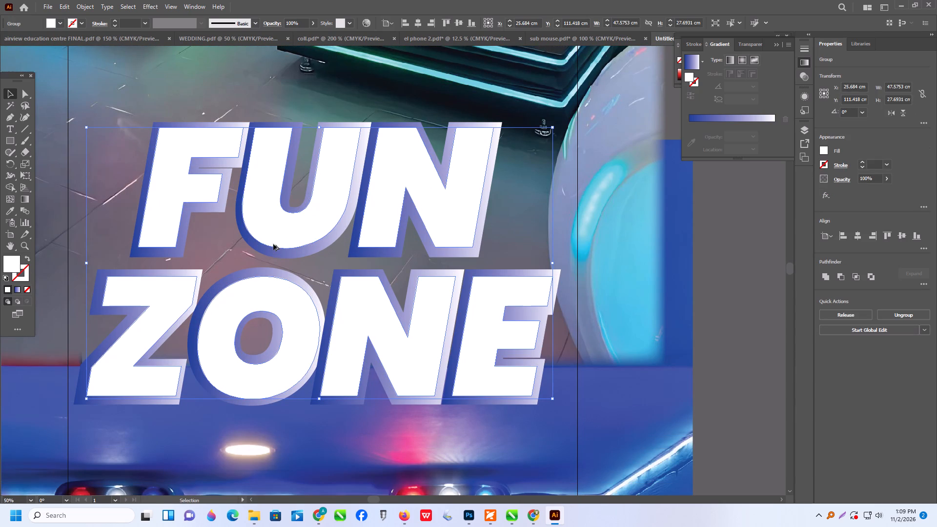
alt+scroll(273, 244, up, 1)
alt+scroll(414, 285, down, 2)
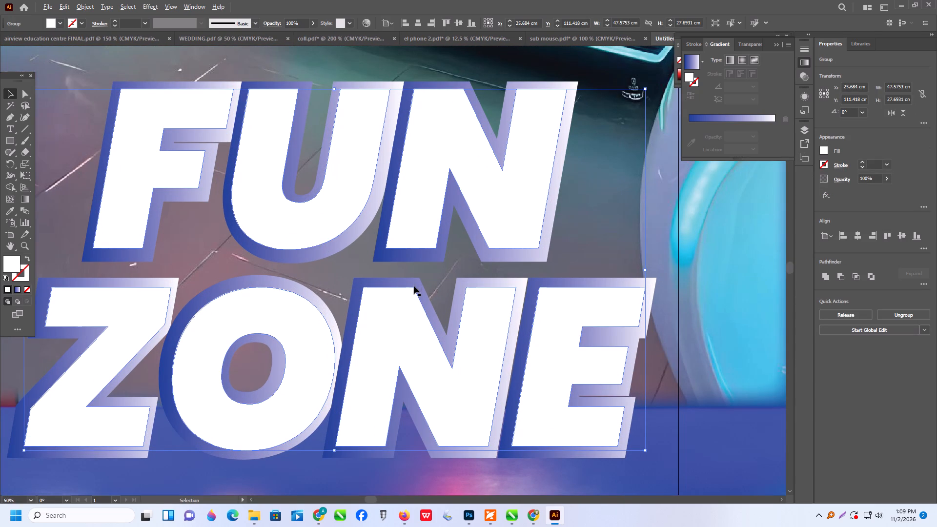
click(741, 252)
scroll(637, 292, up, 1)
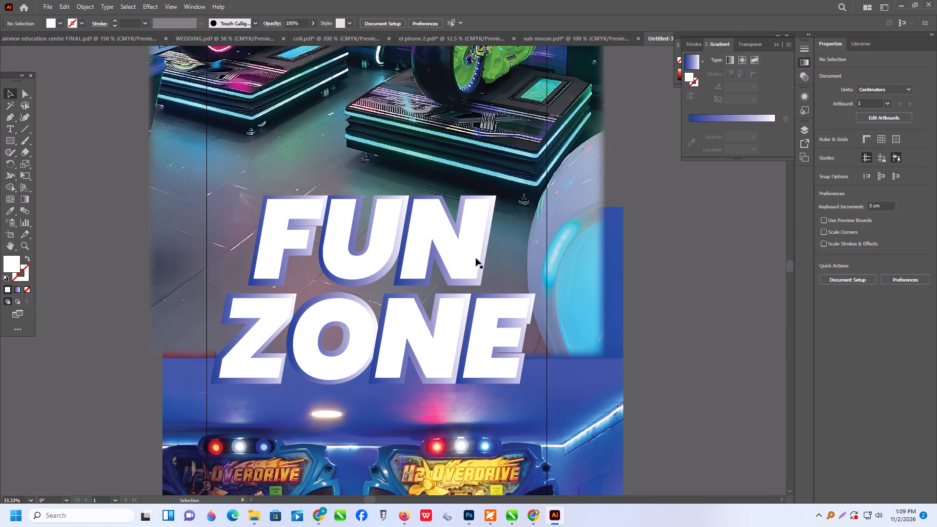
alt+scroll(449, 252, up, 2)
click(449, 252)
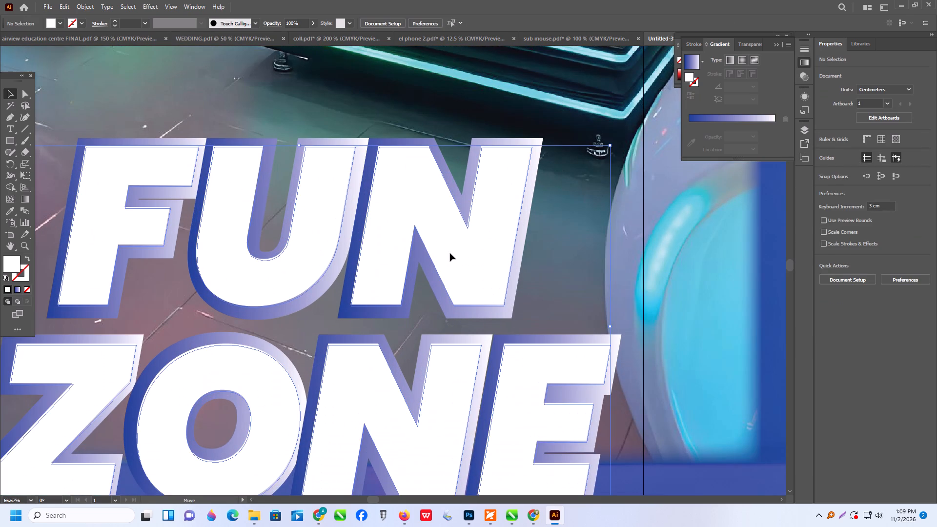
scroll(393, 252, down, 3)
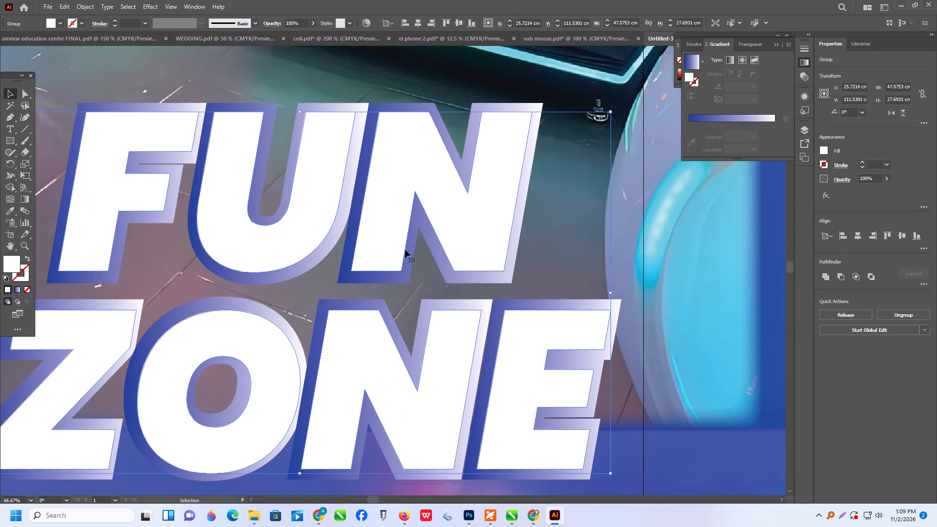
Change the ending colour stop of the FUN ZONE border gradient to the cyan swatch.
alt+scroll(407, 250, down, 2)
scroll(410, 254, down, 2)
click(607, 268)
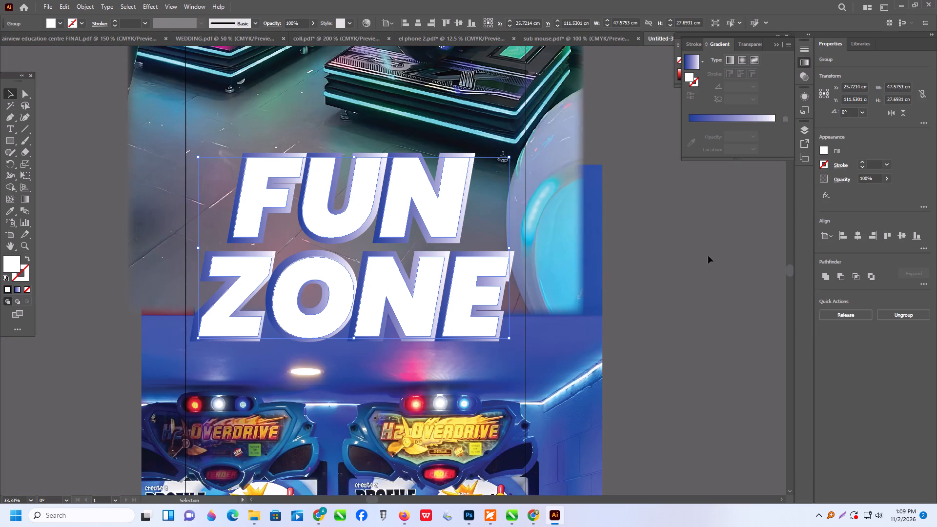
click(708, 256)
scroll(613, 278, up, 2)
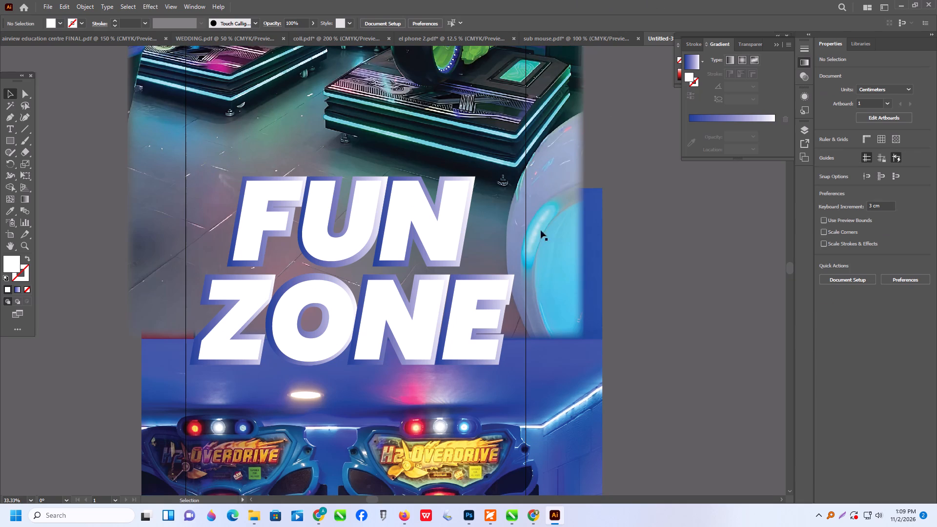
click(507, 275)
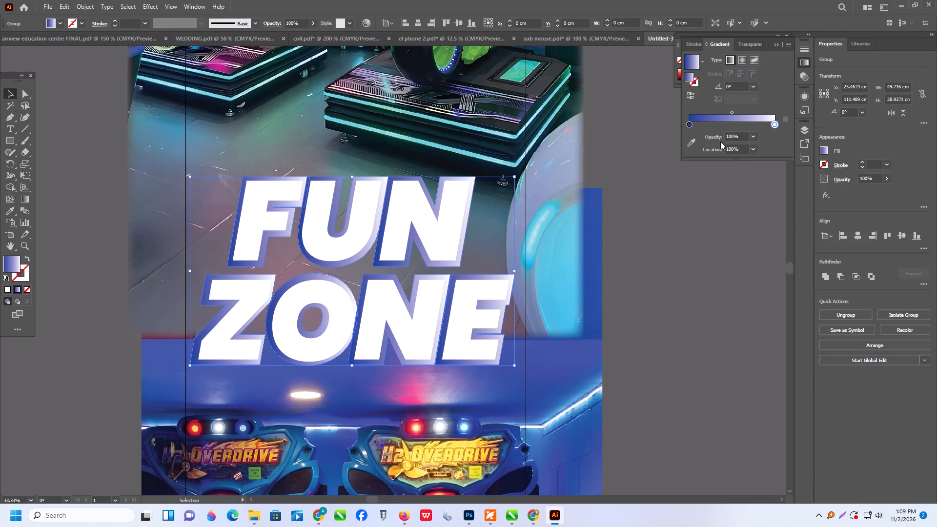
triple_click(776, 123)
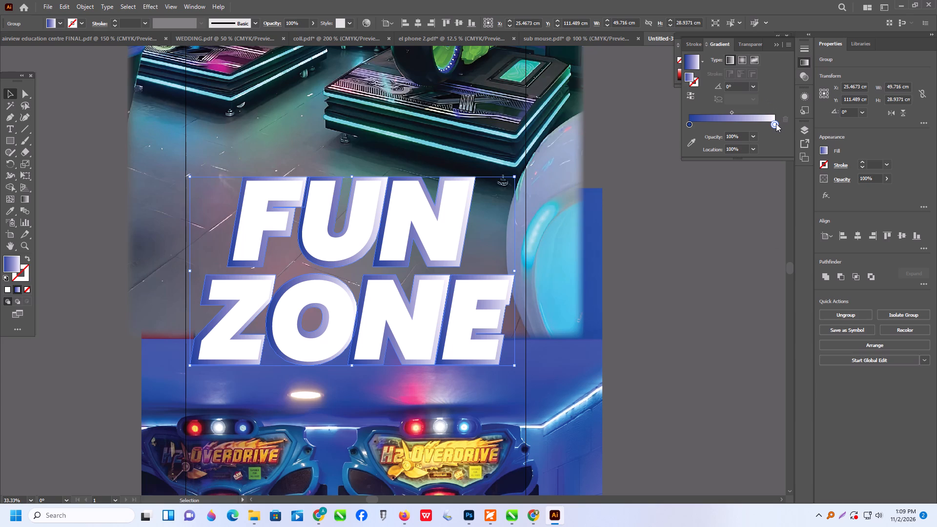
double_click(776, 123)
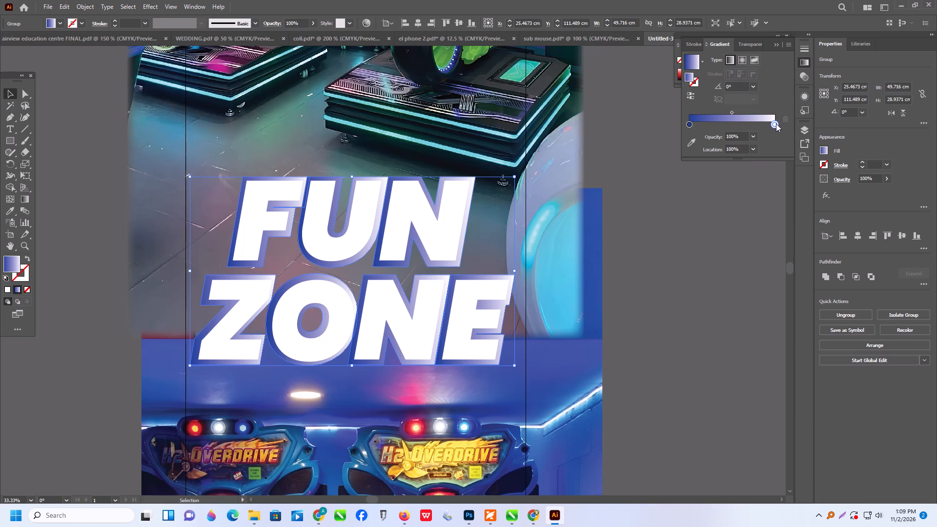
triple_click(776, 123)
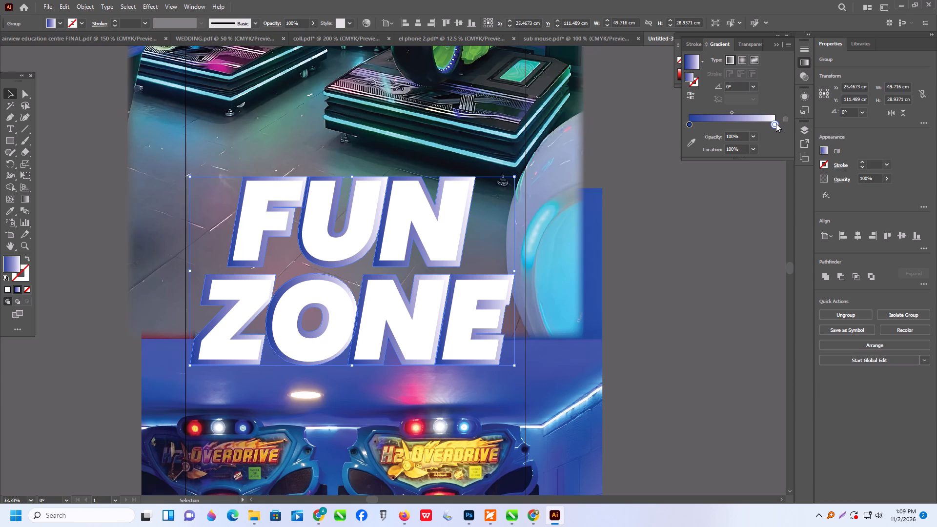
click(776, 123)
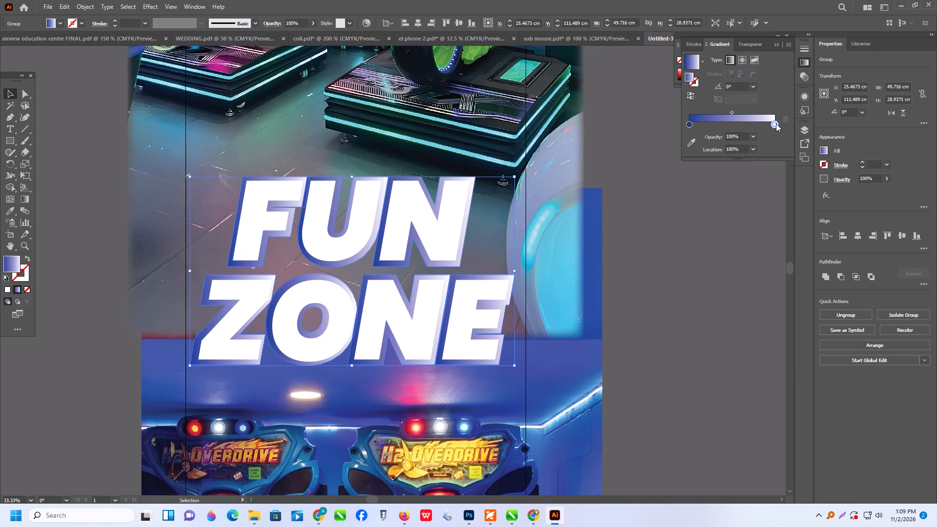
click(776, 123)
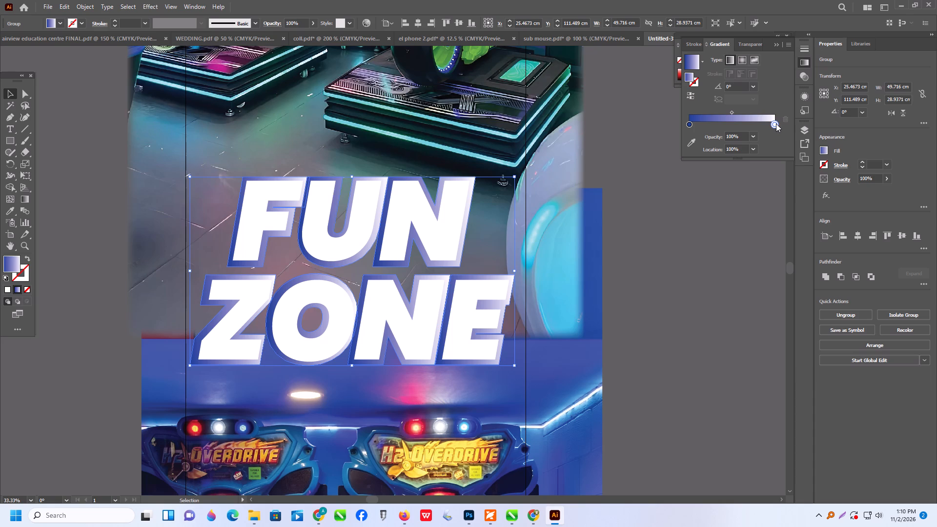
click(776, 123)
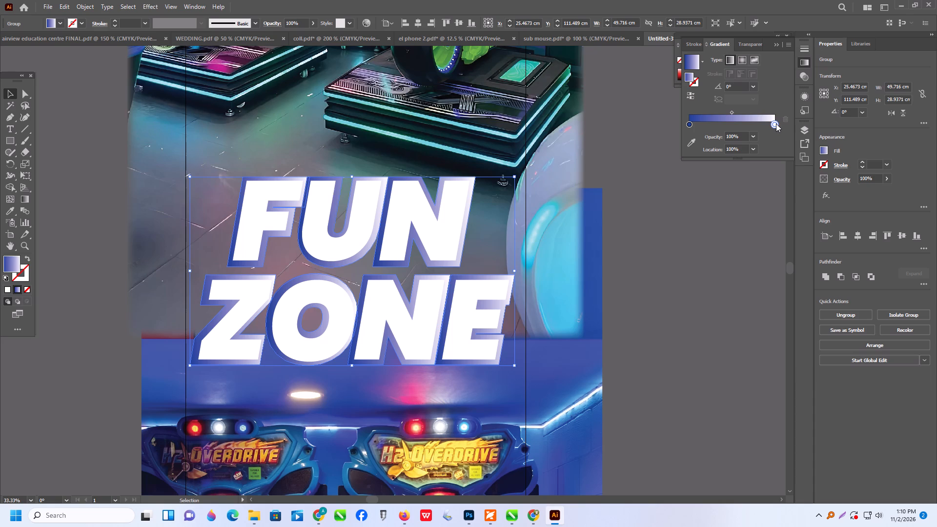
double_click(776, 123)
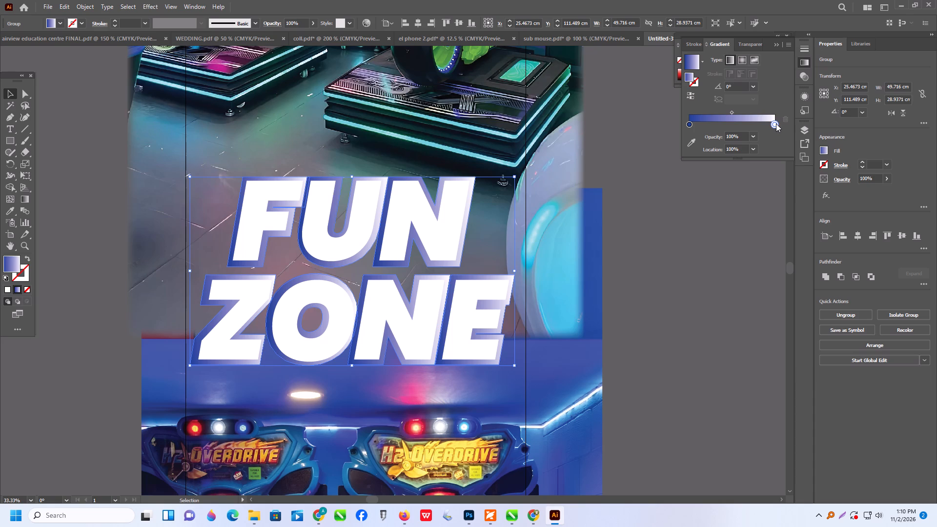
triple_click(776, 123)
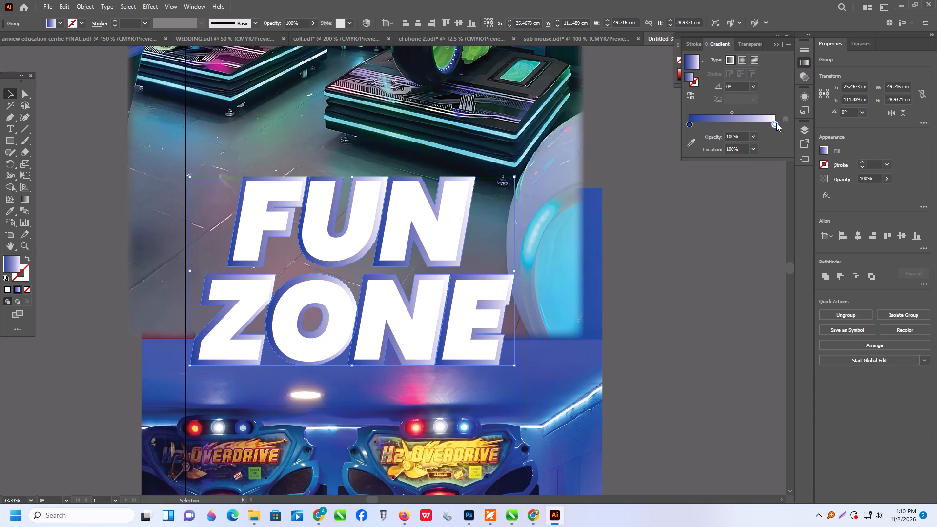
click(776, 123)
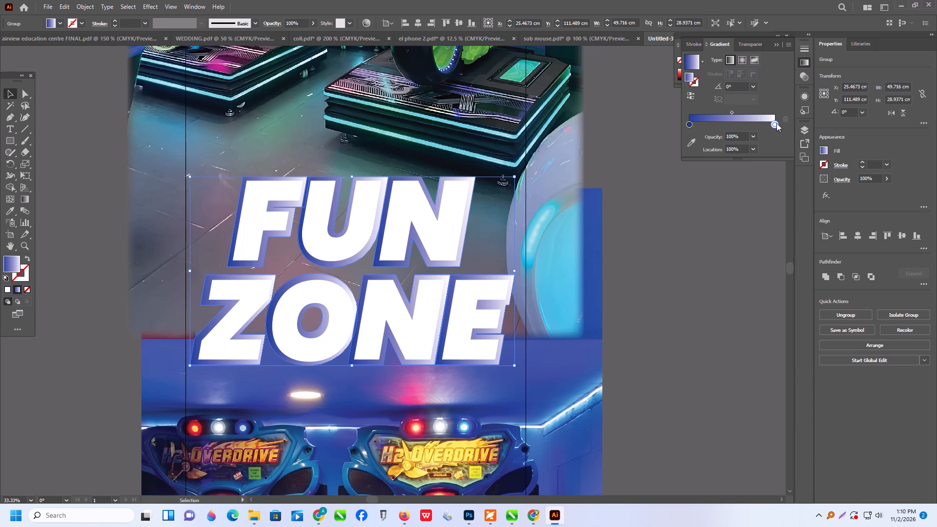
triple_click(776, 123)
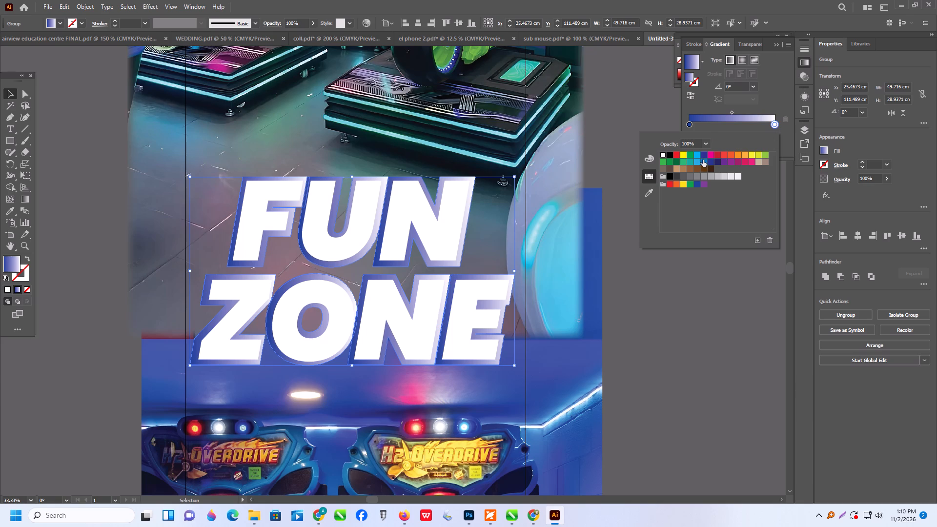
click(696, 155)
double_click(715, 258)
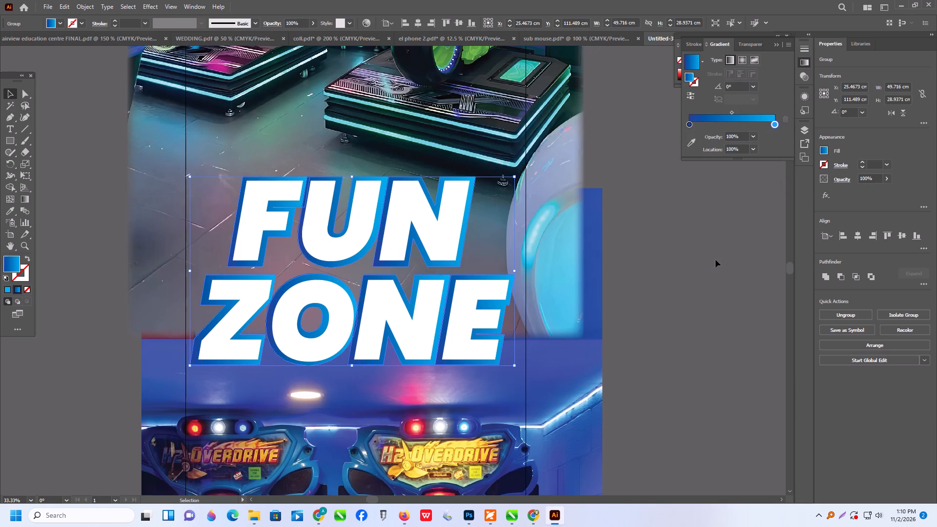
double_click(715, 262)
Group the white FUN ZONE letters with their gradient border and centre the group horizontally on the panel's artboard.
scroll(610, 292, up, 3)
alt+scroll(674, 309, down, 2)
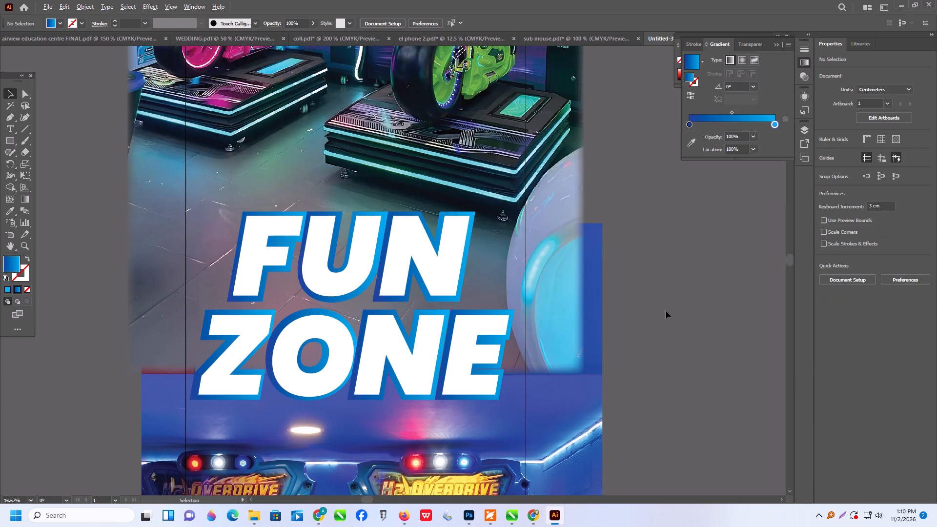
scroll(649, 301, up, 1)
scroll(589, 311, up, 8)
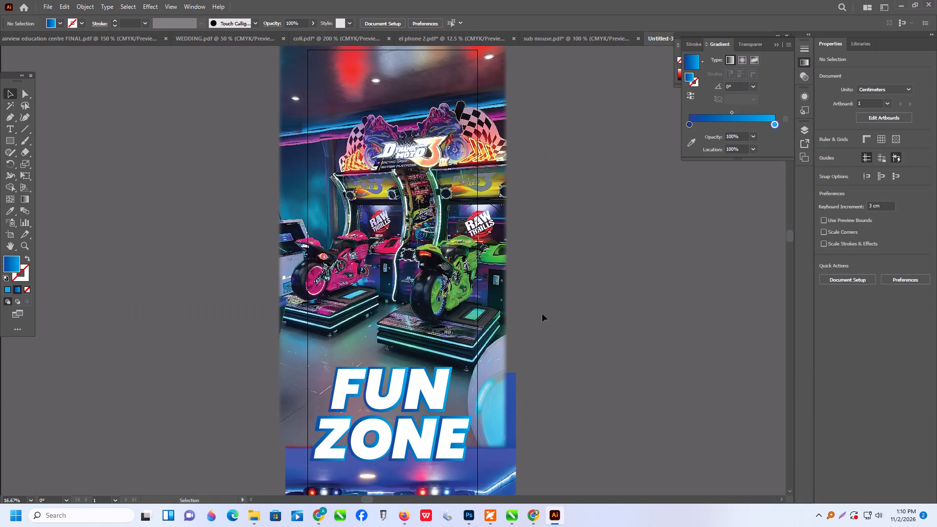
scroll(542, 313, down, 3)
alt+scroll(439, 358, up, 2)
click(437, 357)
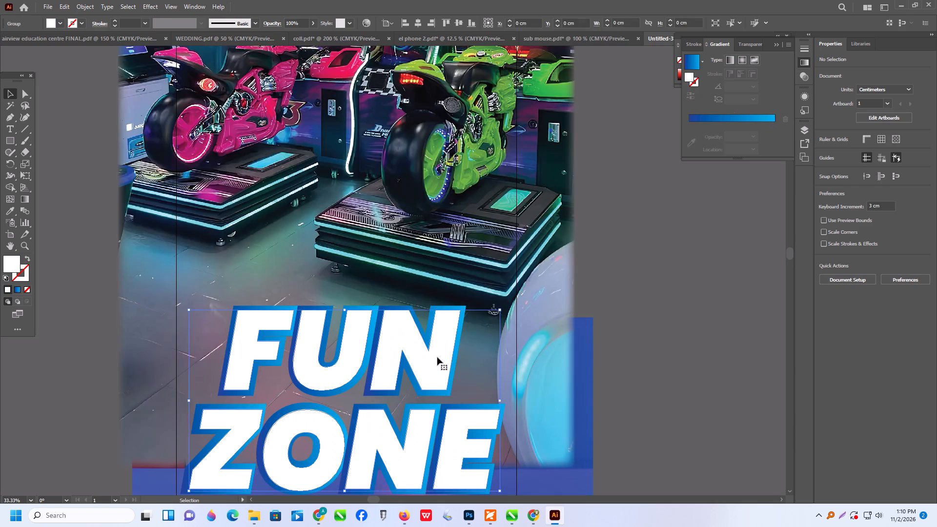
shift+click(451, 307)
key(ctrl+g)
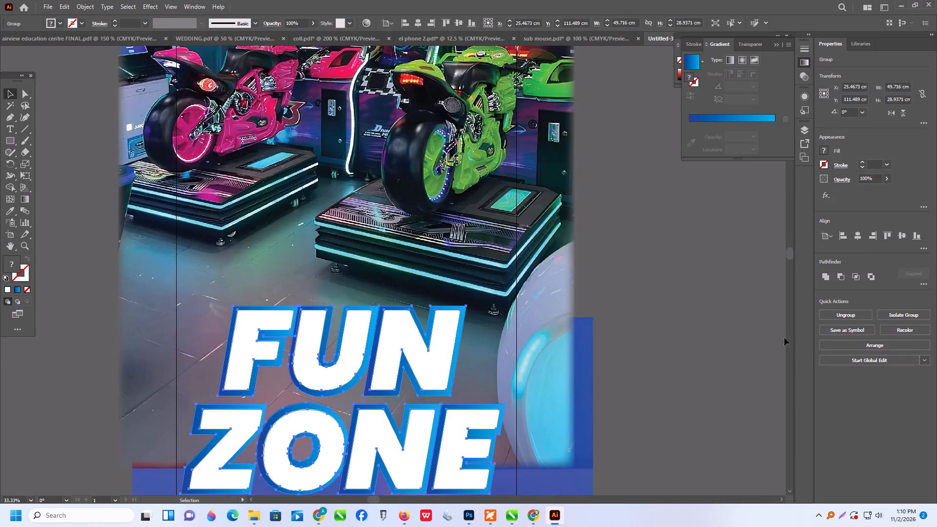
click(856, 238)
click(724, 265)
Review the whole FUN ZONE panel alongside the START SPEED SCORE panel and the arcade image above them.
scroll(657, 300, down, 3)
scroll(619, 287, down, 17)
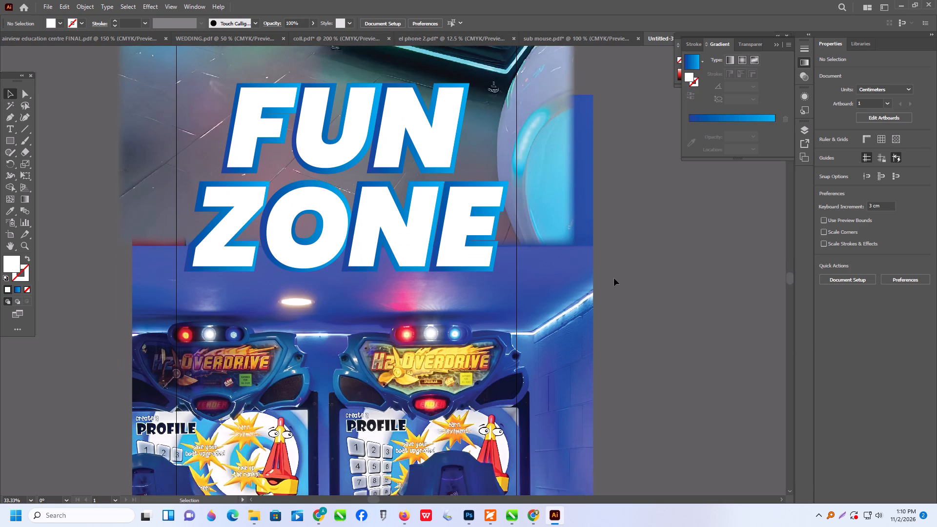
scroll(613, 277, down, 4)
alt+scroll(613, 277, down, 2)
scroll(557, 270, down, 2)
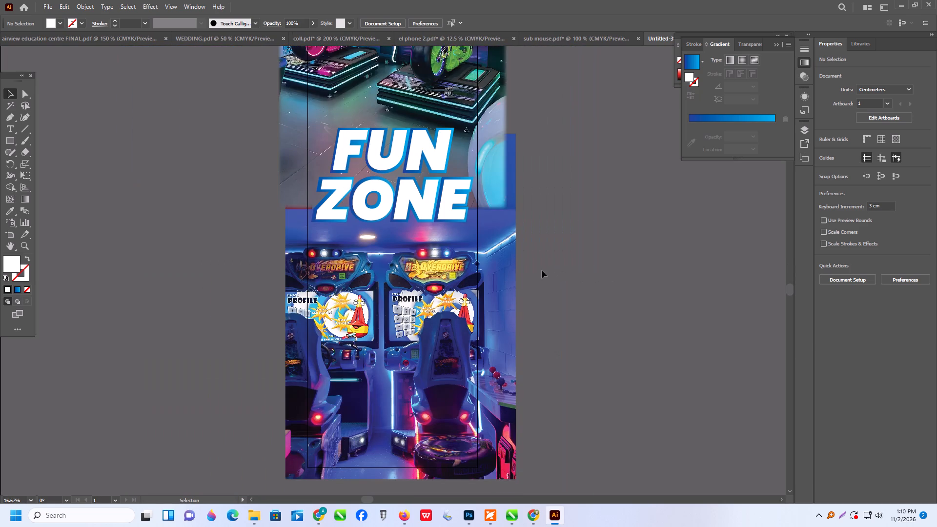
alt+scroll(534, 271, down, 2)
scroll(507, 261, up, 5)
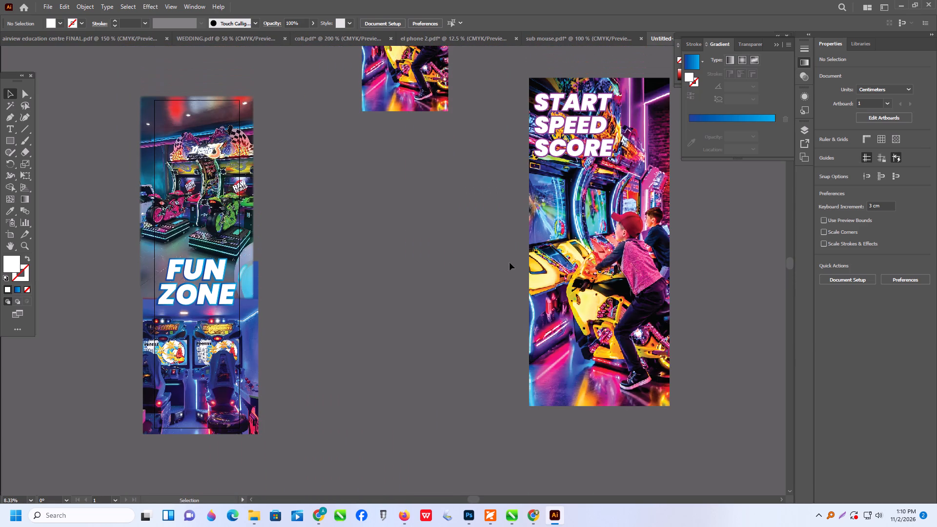
scroll(509, 263, up, 1)
click(395, 102)
scroll(419, 206, up, 3)
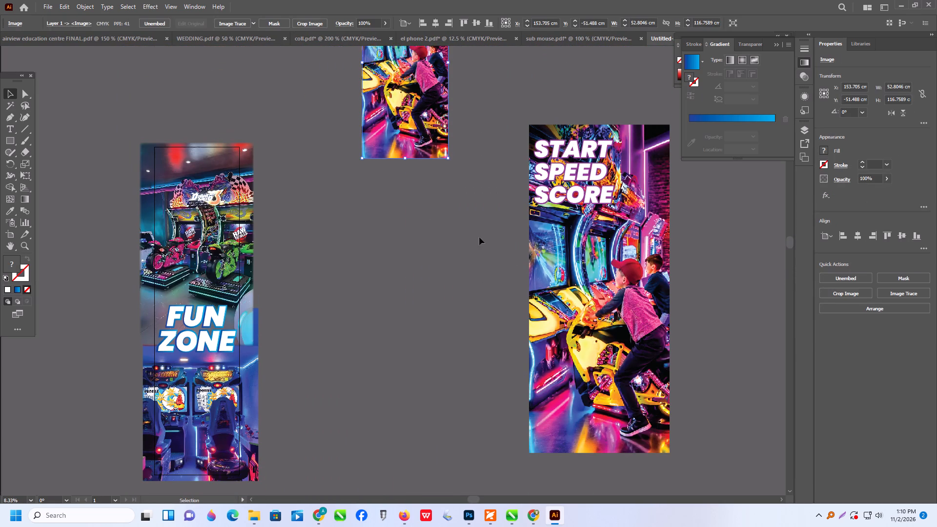
scroll(479, 237, up, 1)
scroll(365, 302, down, 3)
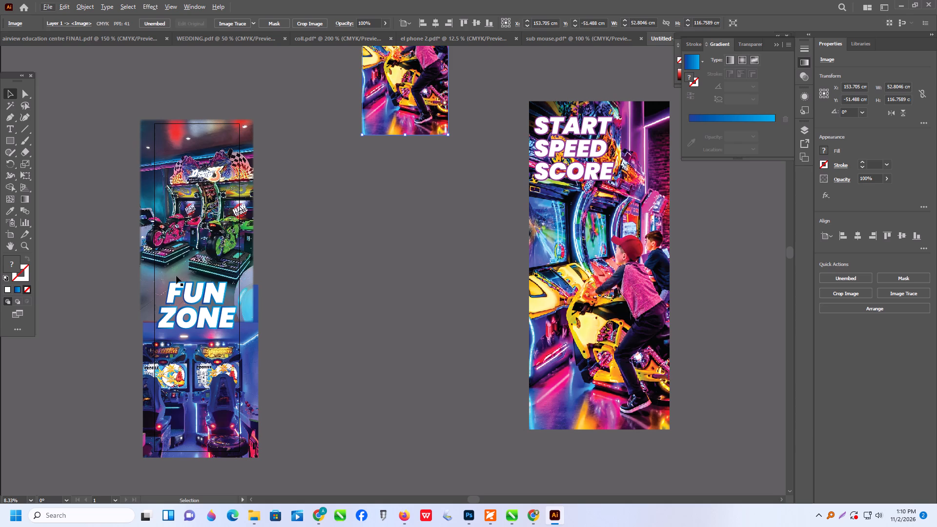
scroll(179, 278, up, 2)
scroll(313, 339, up, 5)
scroll(394, 407, up, 1)
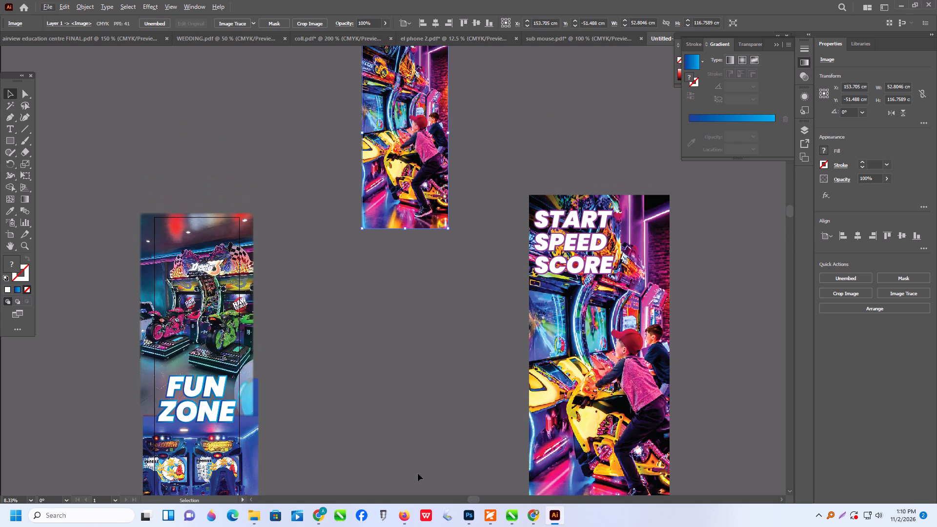
Switch to Chrome and copy the three-photo image from the Gaming and Entertainment Zone, Prasads Mall pin on Pinterest.
click(318, 510)
scroll(482, 226, up, 2)
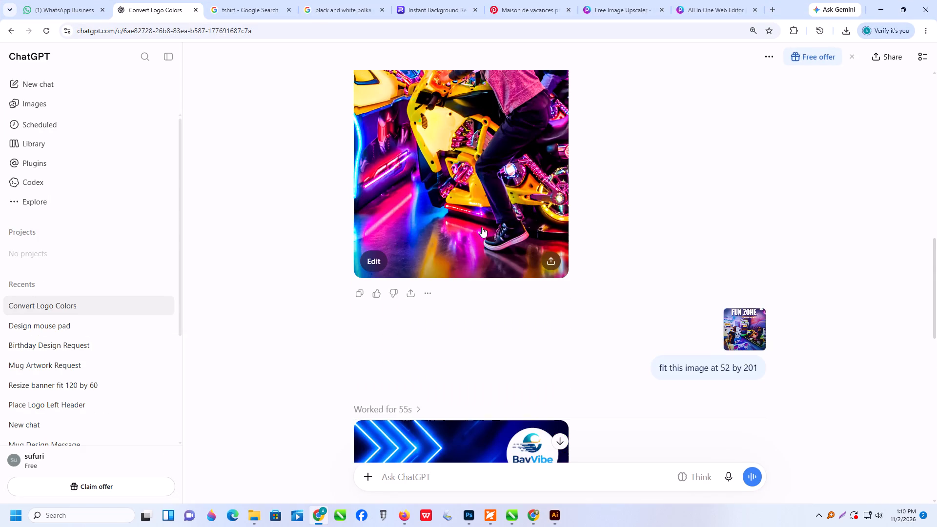
scroll(481, 224, up, 3)
click(536, 10)
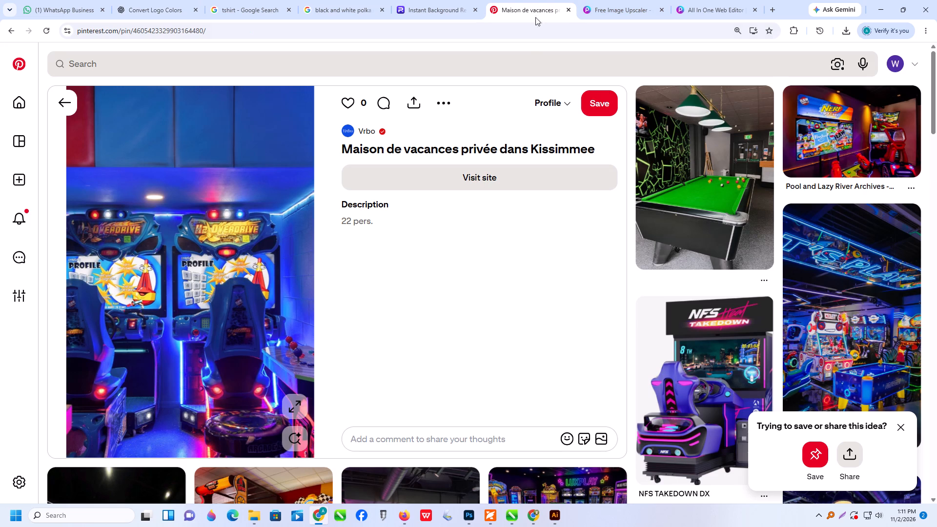
scroll(342, 254, up, 2)
scroll(513, 245, down, 1)
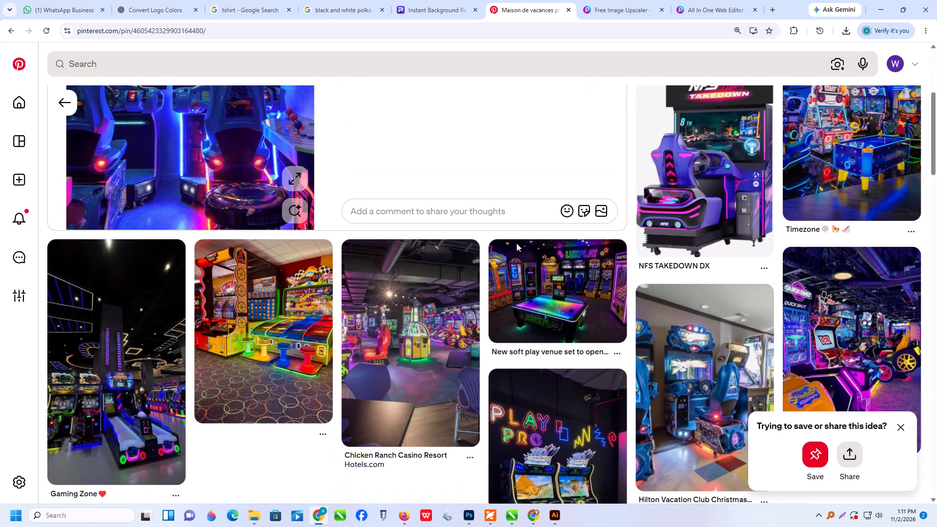
click(71, 102)
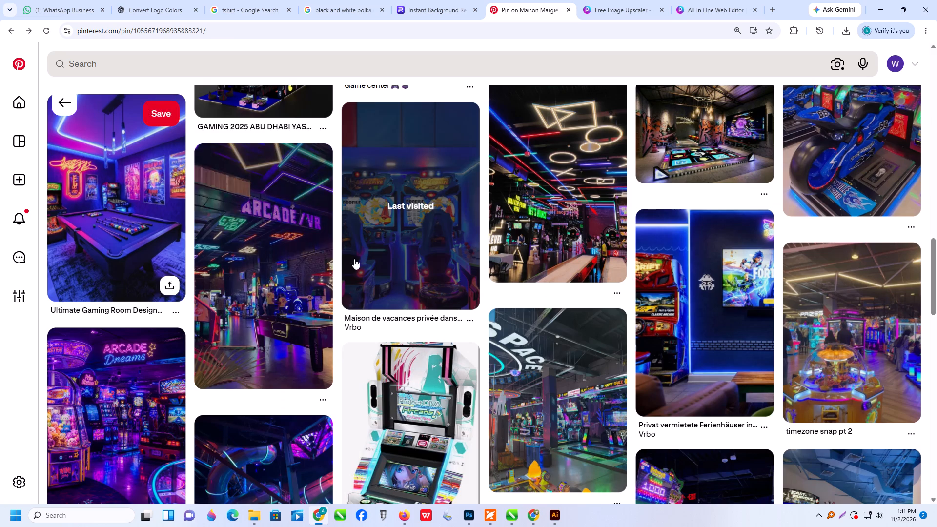
scroll(448, 296, up, 2)
scroll(381, 304, up, 5)
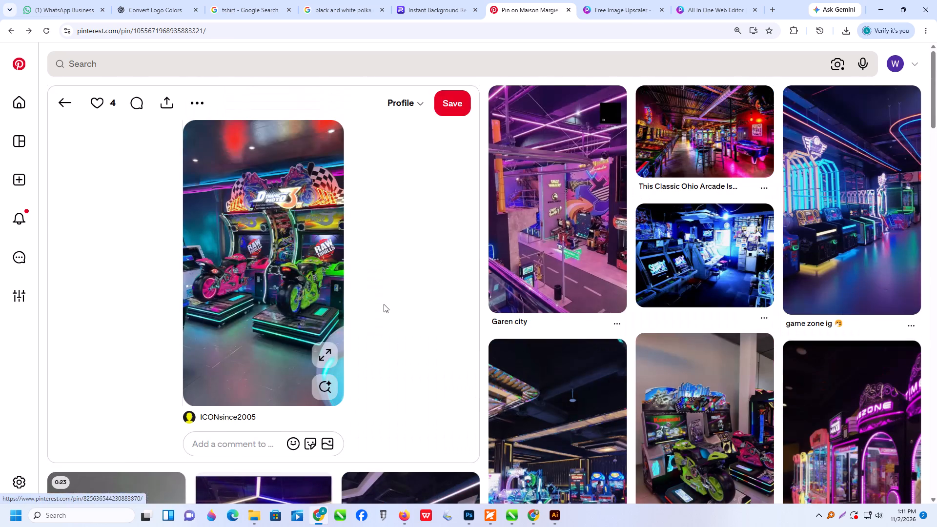
scroll(384, 304, up, 1)
click(69, 103)
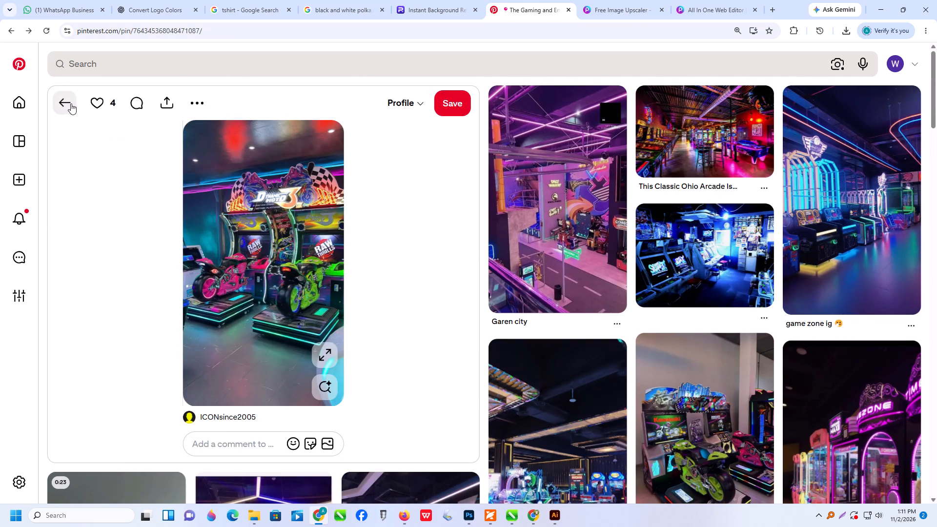
scroll(240, 310, up, 7)
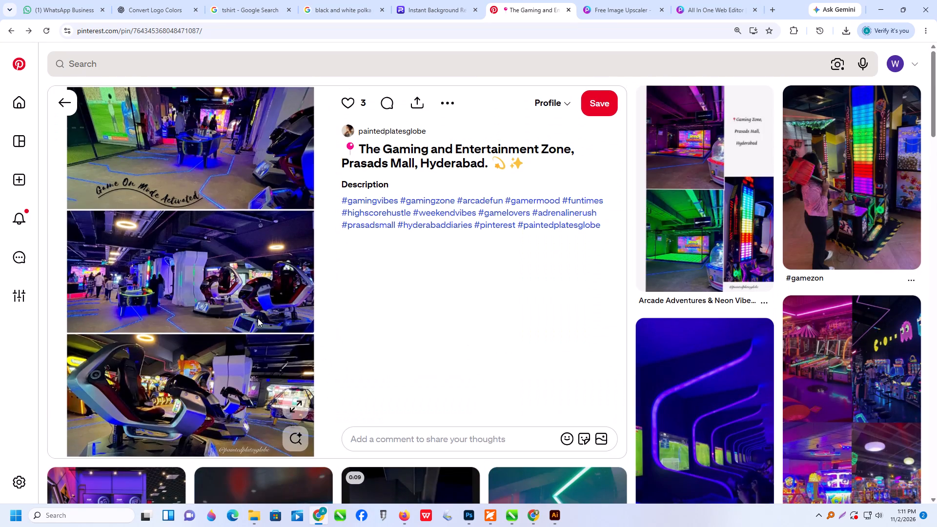
scroll(258, 318, up, 2)
right_click(159, 240)
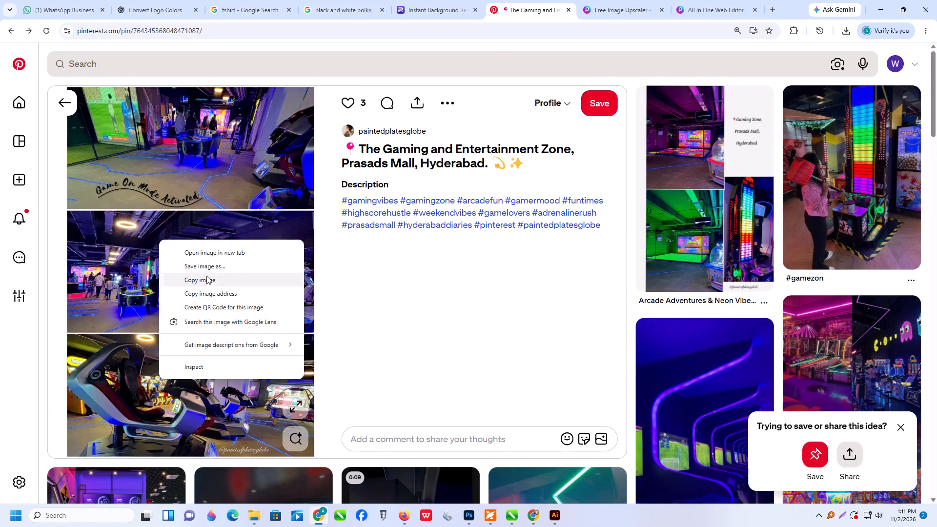
click(208, 279)
Look over the BayVibe FUN ZONE pin on Pinterest and return to the panel document in Illustrator.
click(65, 98)
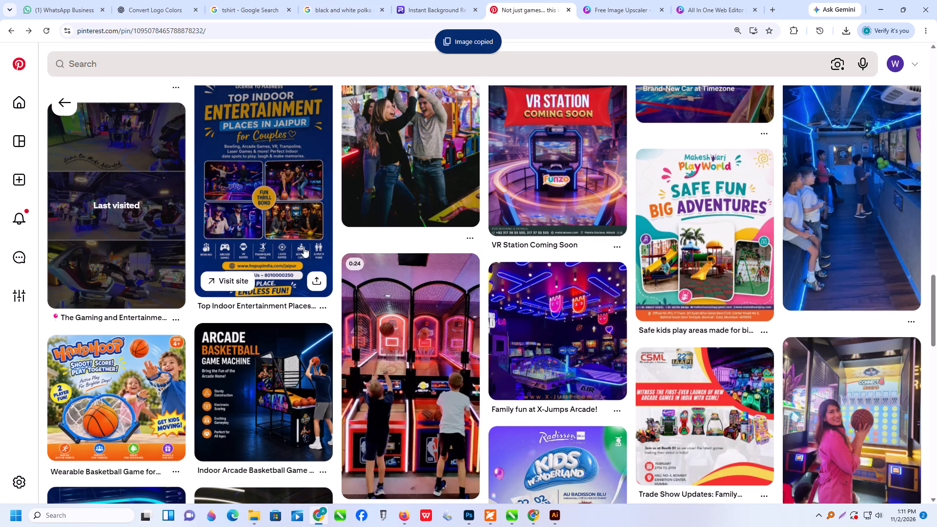
scroll(325, 253, up, 3)
scroll(287, 266, up, 5)
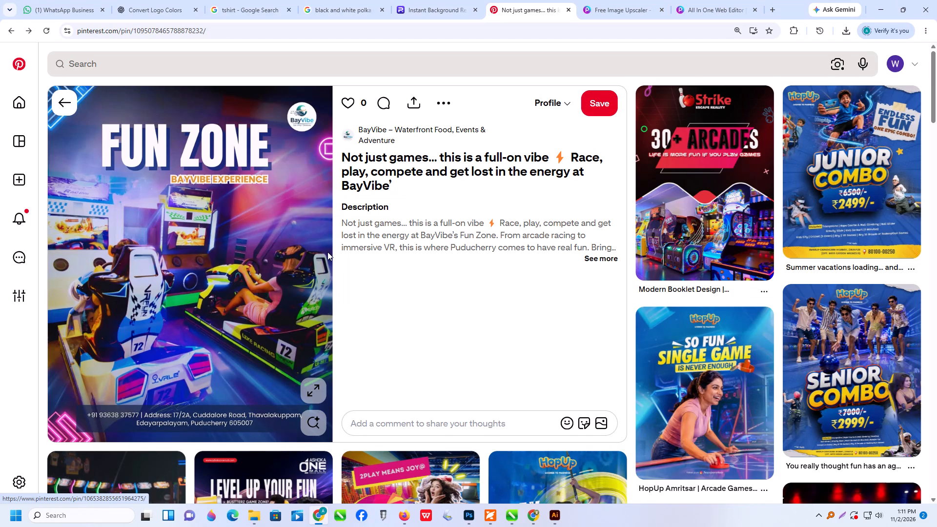
click(880, 9)
scroll(575, 221, down, 1)
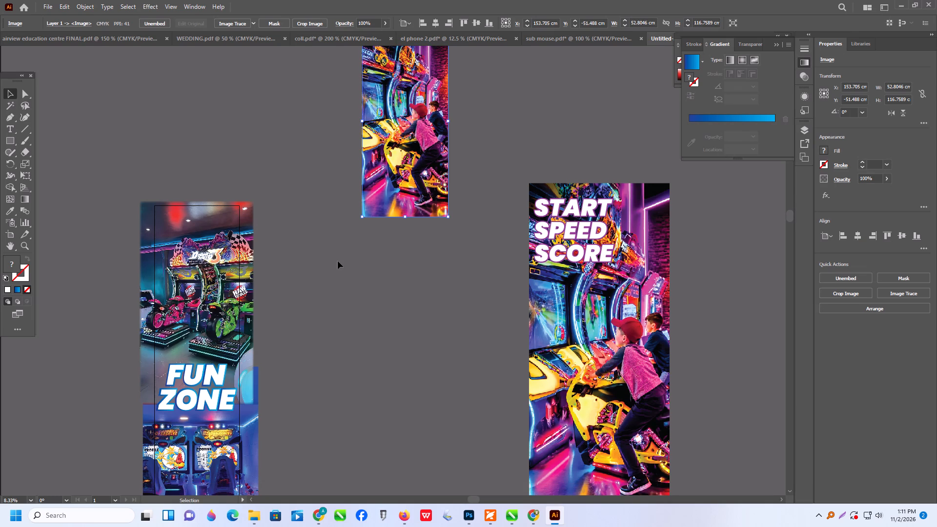
Group all the artwork of the FUN ZONE panel, including both arcade images and the lettering.
scroll(338, 261, up, 2)
scroll(338, 261, down, 9)
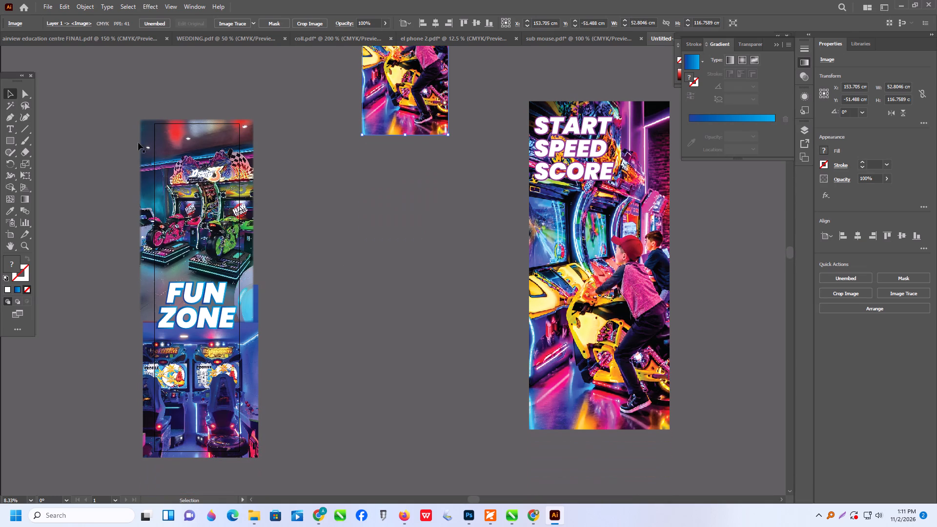
click(114, 107)
drag(114, 95, 322, 478)
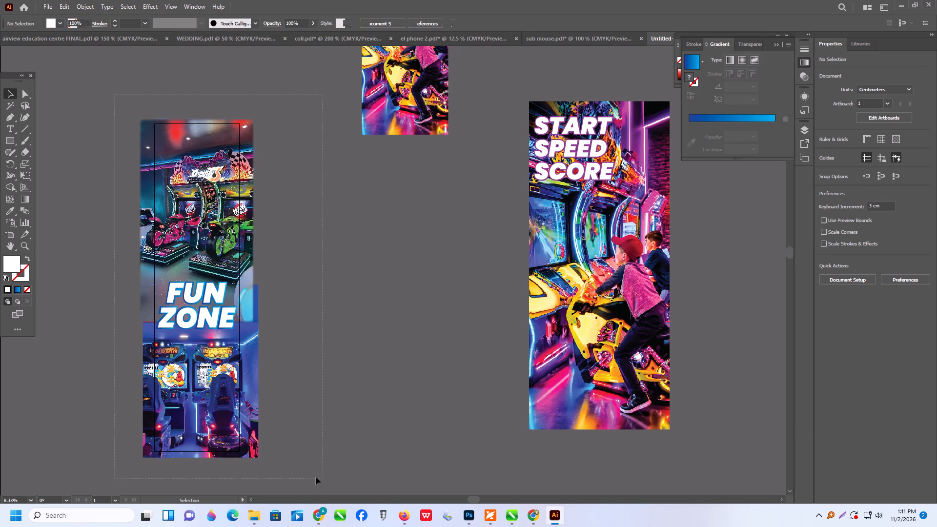
key(ctrl+g)
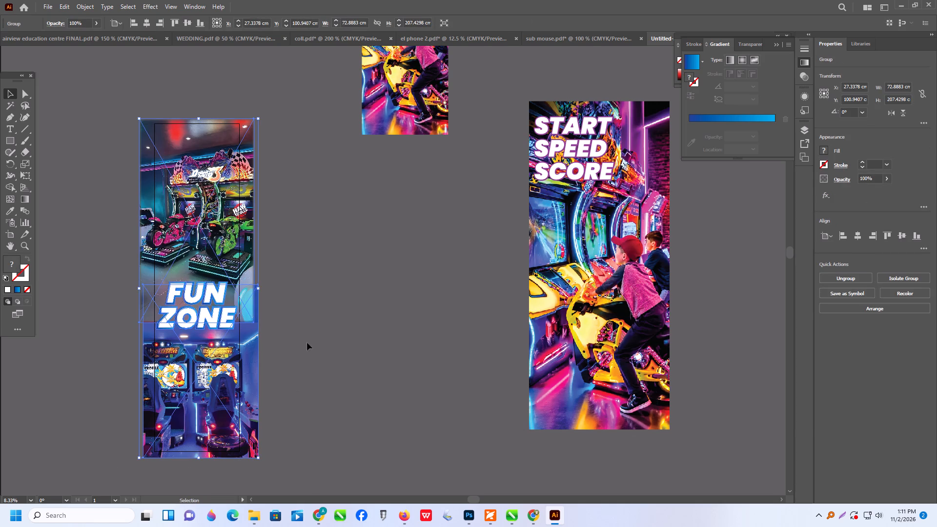
click(314, 341)
Draw a 52 by 201 cm rectangle and align it to the top and horizontal centre of the FUN ZONE artboard.
click(11, 142)
click(113, 96)
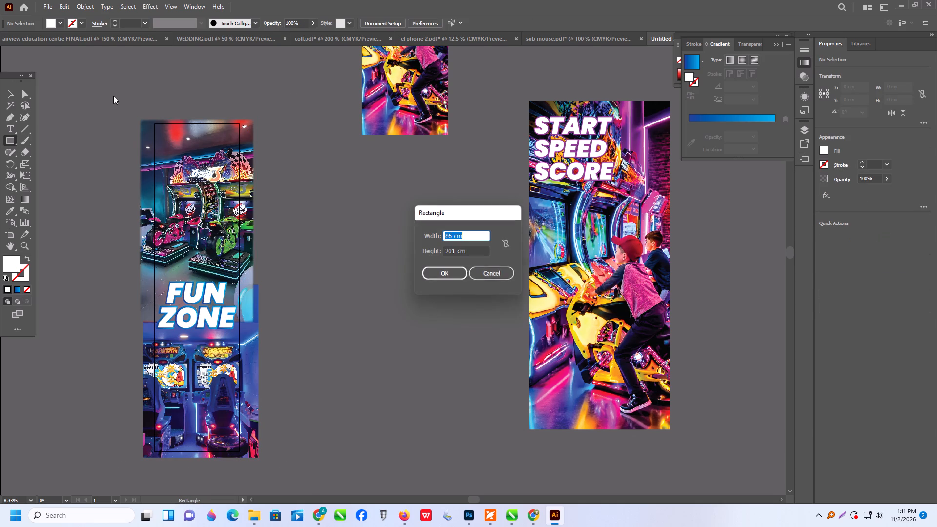
text(52)
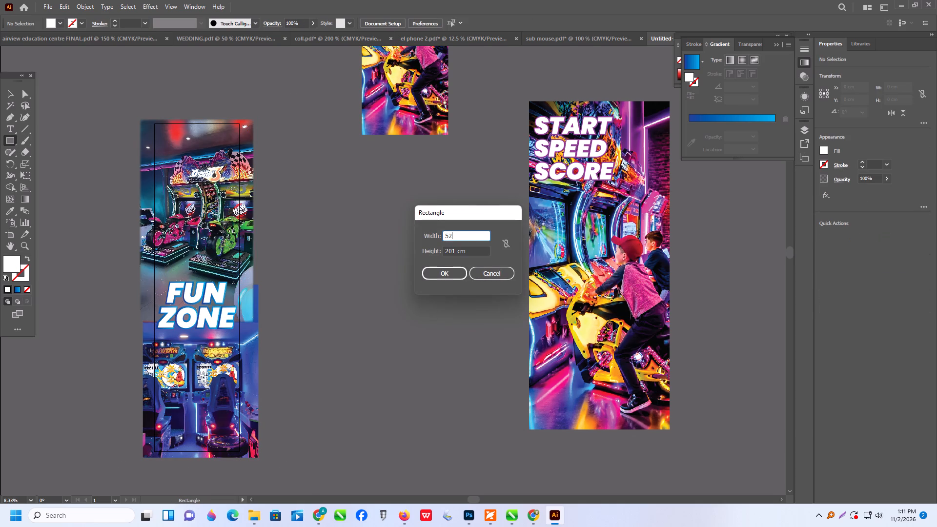
key(Tab)
key(Return)
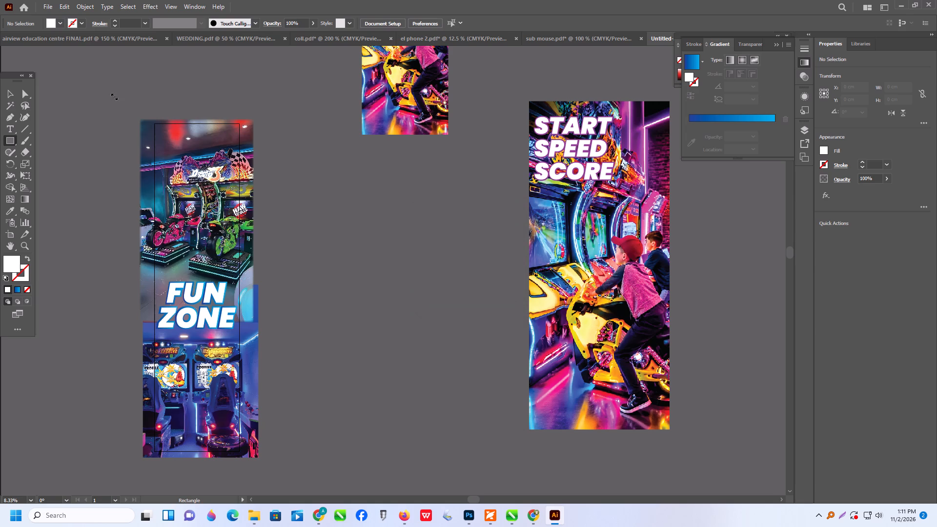
click(884, 235)
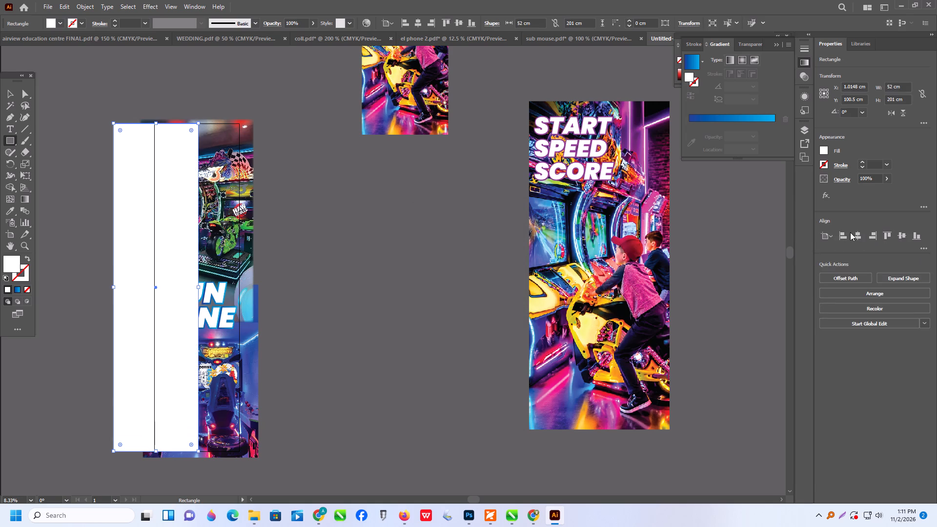
click(855, 235)
Make a clipping mask from the white rectangle and the grouped FUN ZONE artwork beneath it.
click(6, 97)
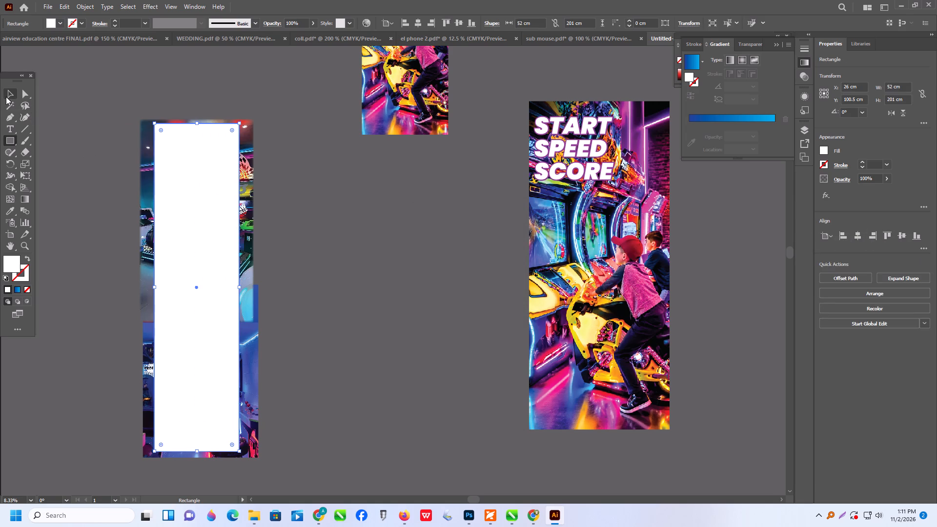
drag(122, 89, 268, 294)
right_click(198, 221)
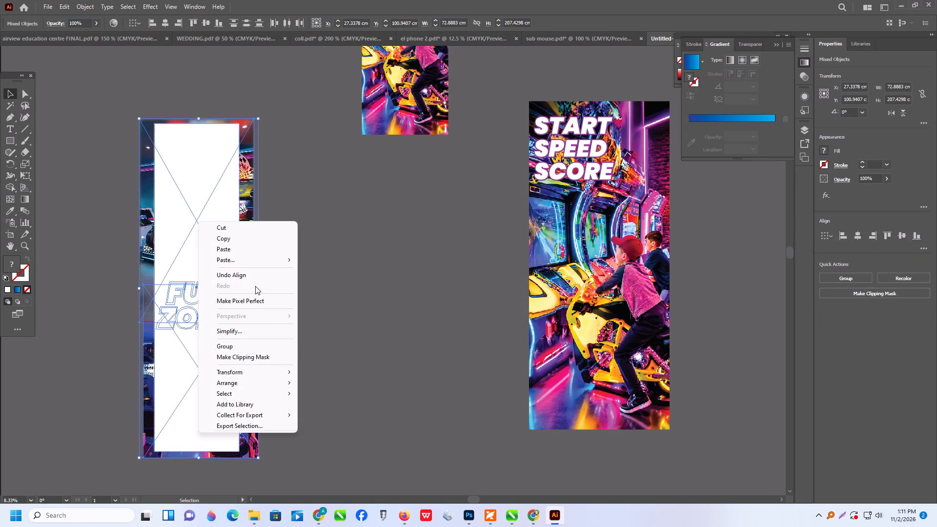
click(247, 354)
click(302, 305)
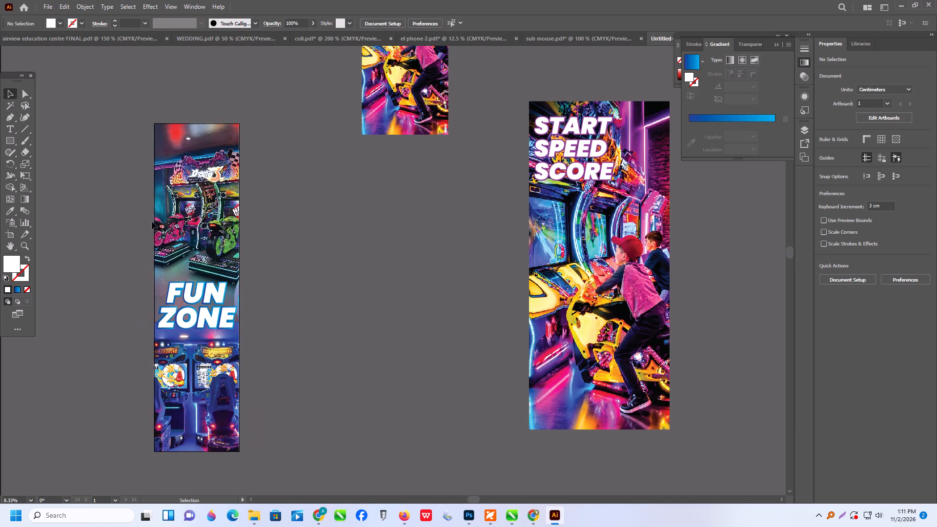
Examine the clipped FUN ZONE panel up close, from the motorbike machines through the lettering to the lower arcade cabinets.
alt+scroll(153, 220, up, 3)
alt+scroll(234, 176, up, 2)
scroll(326, 215, up, 3)
scroll(469, 370, up, 2)
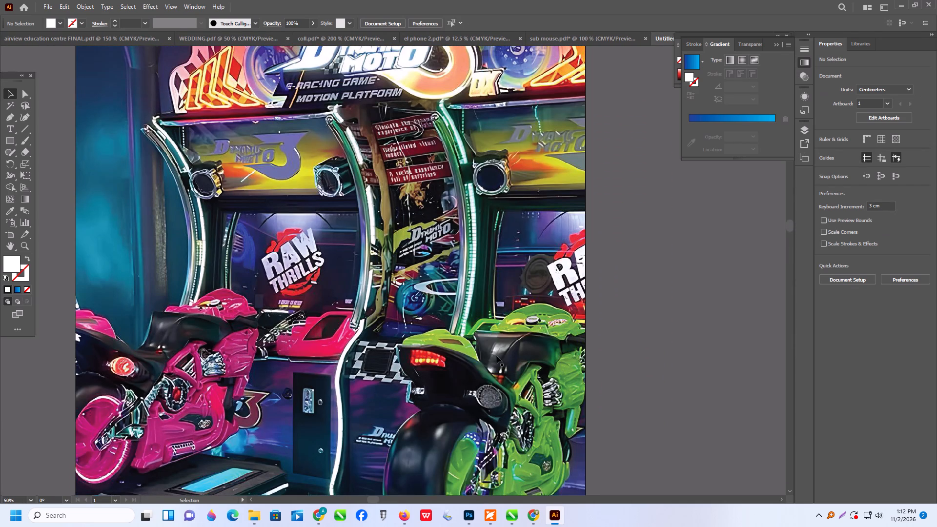
scroll(516, 340, up, 9)
scroll(516, 340, down, 6)
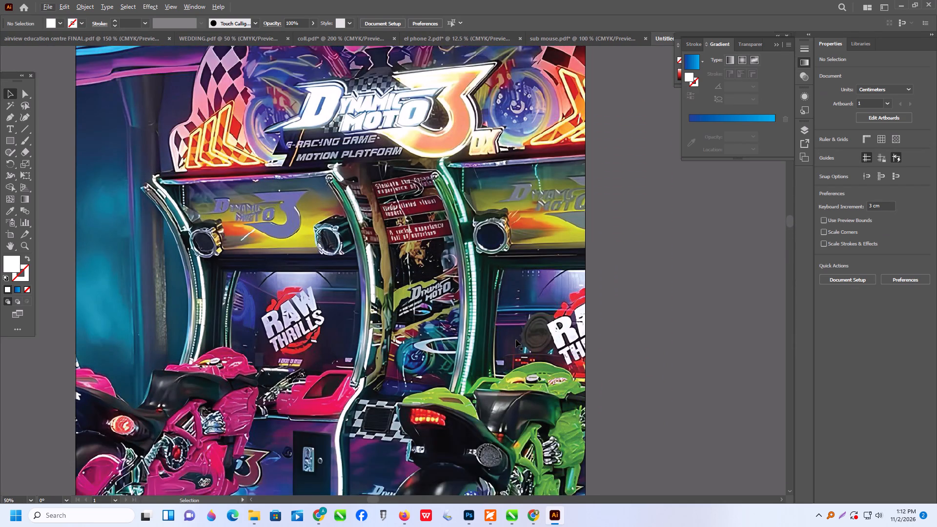
scroll(516, 340, down, 20)
scroll(516, 340, down, 9)
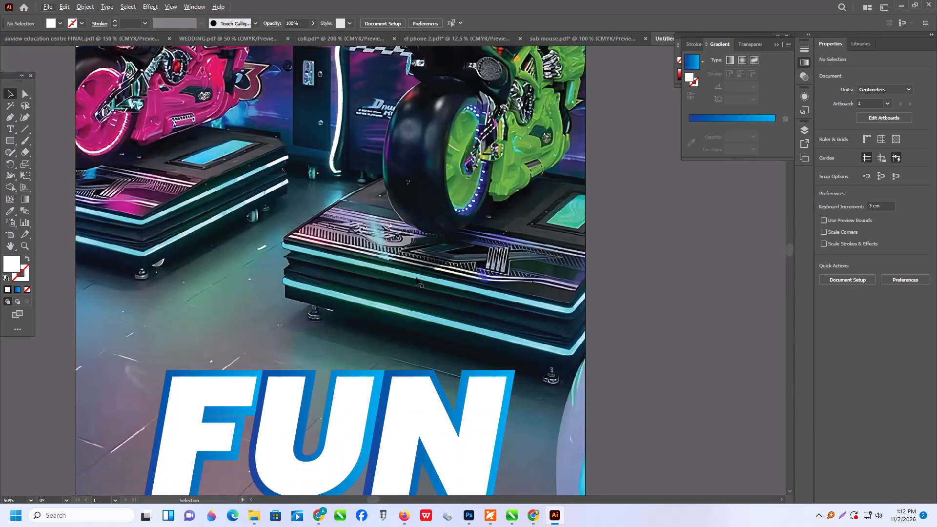
scroll(416, 277, down, 20)
scroll(416, 277, down, 16)
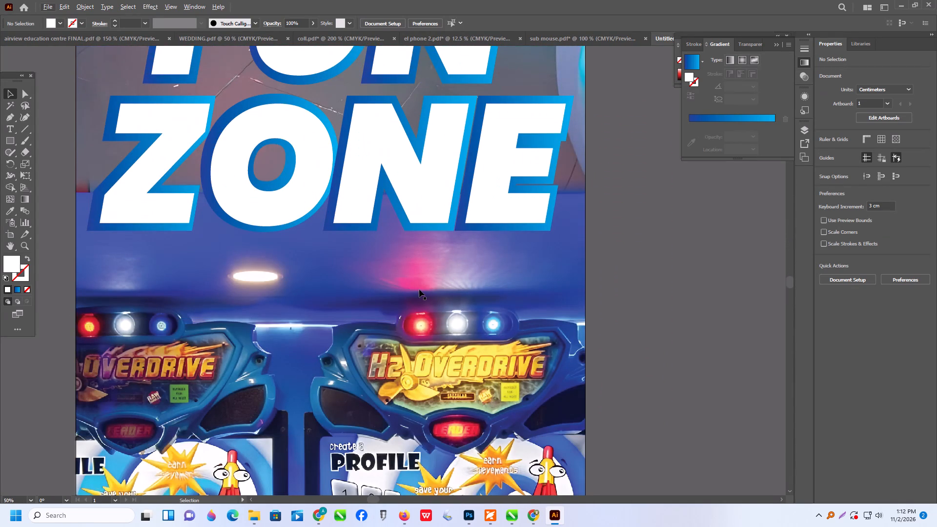
scroll(419, 289, down, 12)
alt+scroll(420, 286, up, 3)
scroll(420, 286, down, 2)
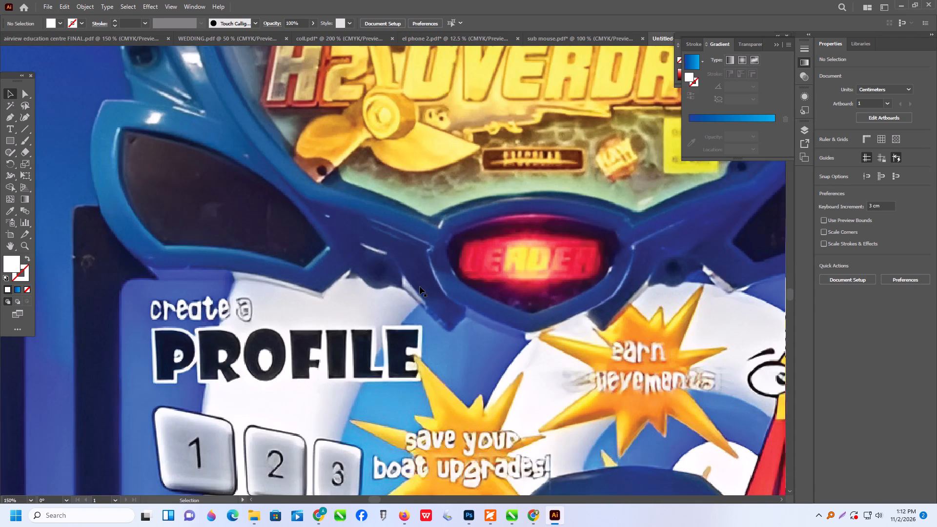
scroll(420, 286, down, 2)
alt+scroll(420, 286, down, 2)
scroll(420, 286, down, 2)
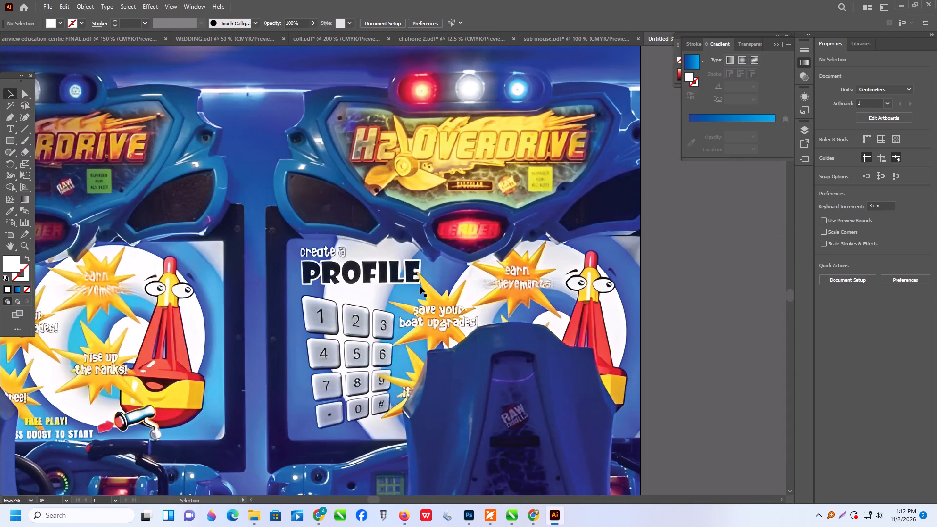
scroll(420, 286, down, 20)
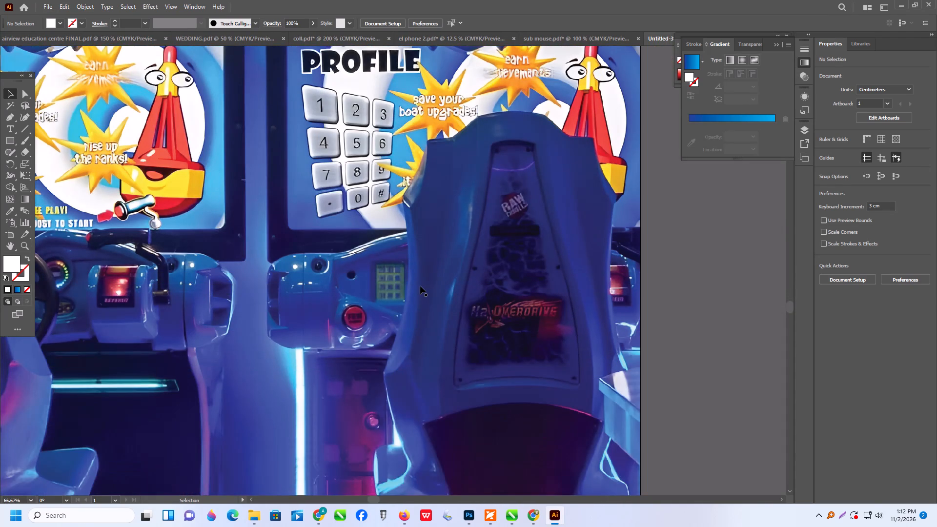
scroll(420, 286, down, 10)
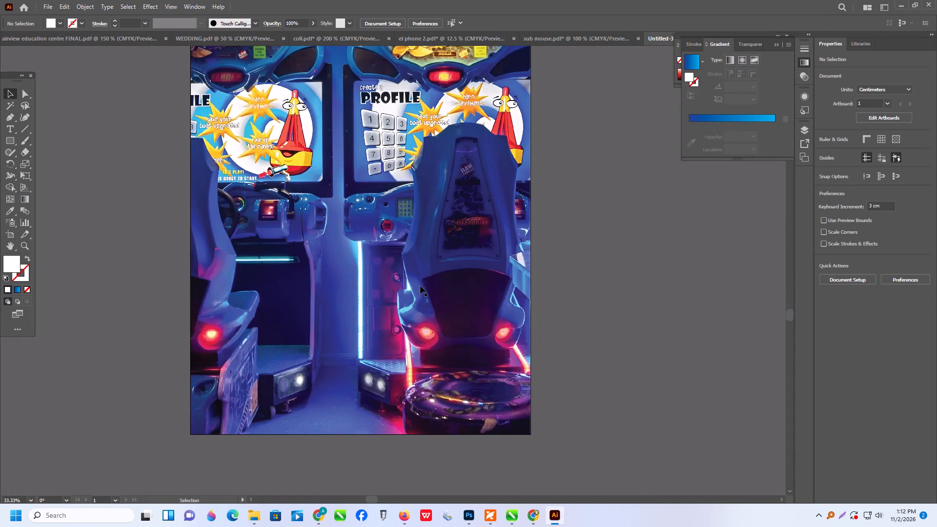
alt+scroll(420, 286, down, 2)
scroll(420, 286, down, 2)
alt+scroll(420, 286, down, 2)
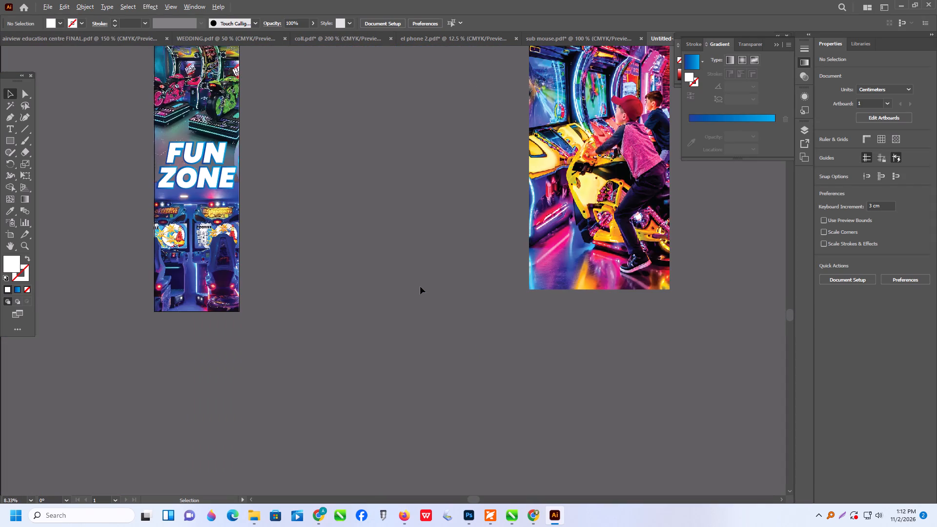
scroll(420, 286, up, 14)
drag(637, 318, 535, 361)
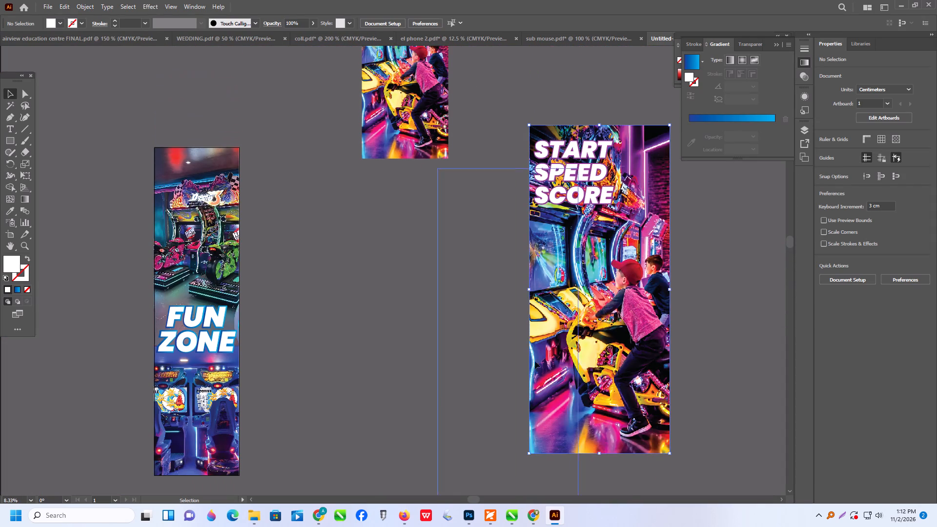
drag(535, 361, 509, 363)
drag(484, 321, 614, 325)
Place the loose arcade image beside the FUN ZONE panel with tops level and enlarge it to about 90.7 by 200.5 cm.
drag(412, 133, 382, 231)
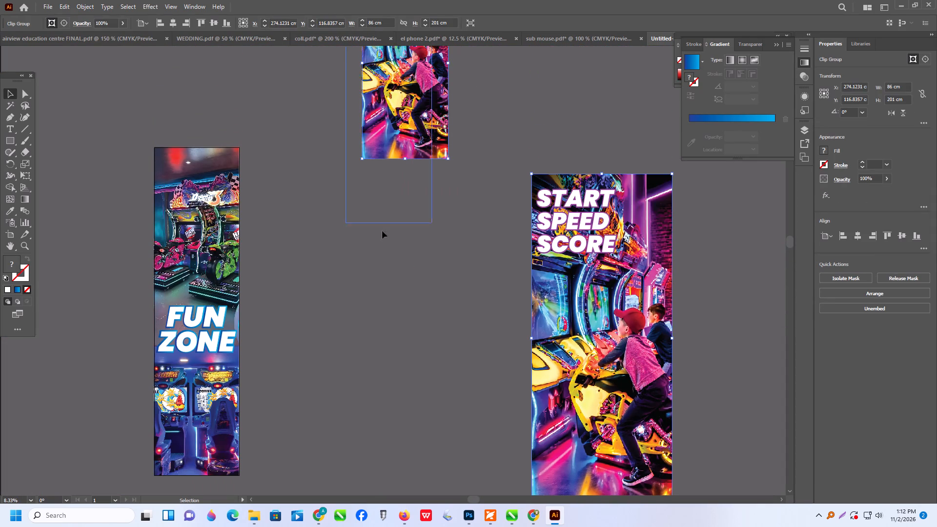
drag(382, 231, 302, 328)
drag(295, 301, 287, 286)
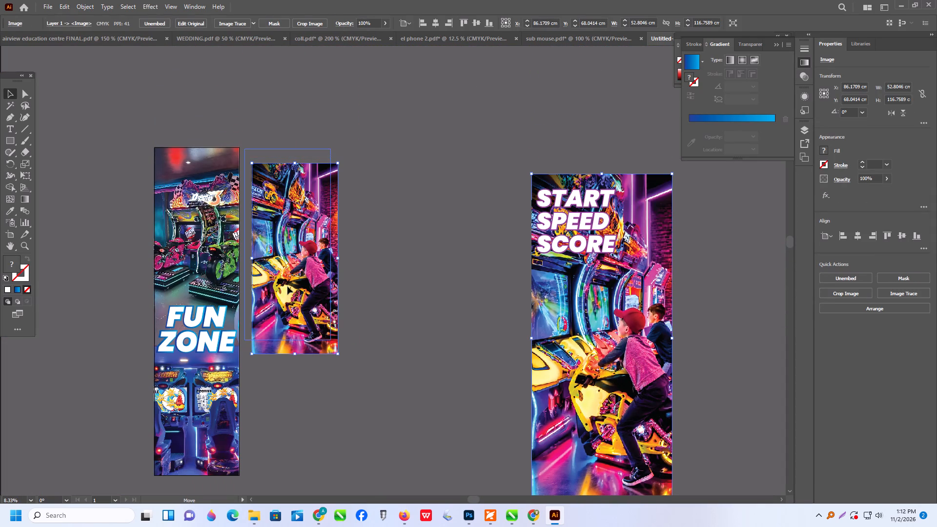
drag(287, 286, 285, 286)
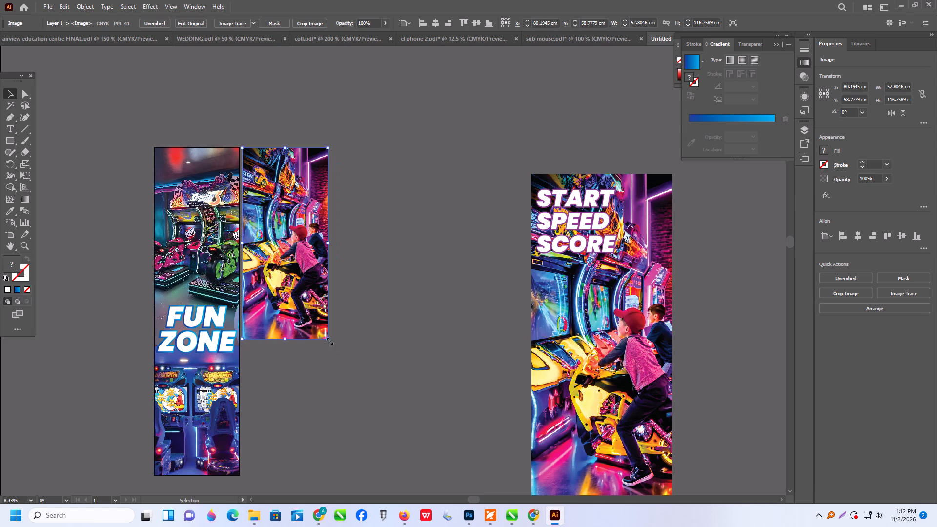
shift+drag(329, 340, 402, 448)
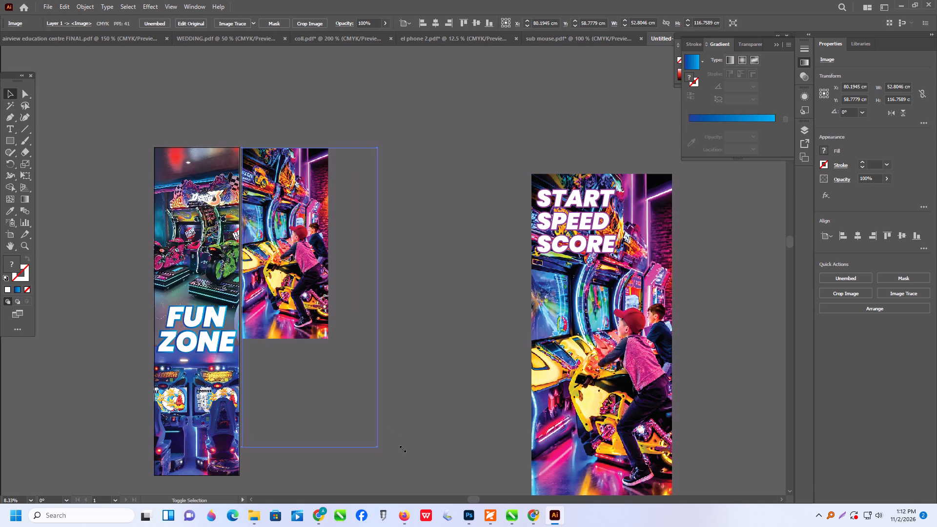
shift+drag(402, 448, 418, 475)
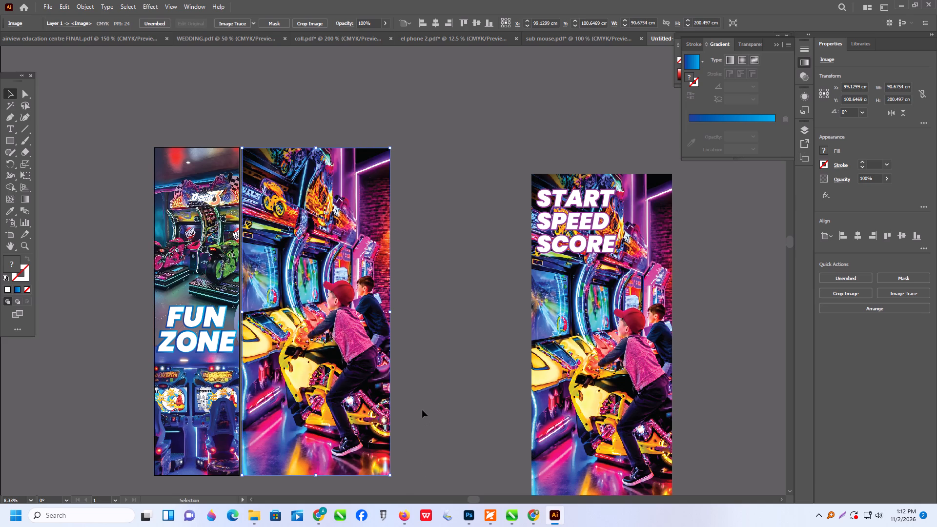
Delete the enlarged arcade image beside the FUN ZONE panel.
key(Delete)
Move the clipped START SPEED SCORE panel closer to the FUN ZONE panel.
drag(637, 418, 464, 403)
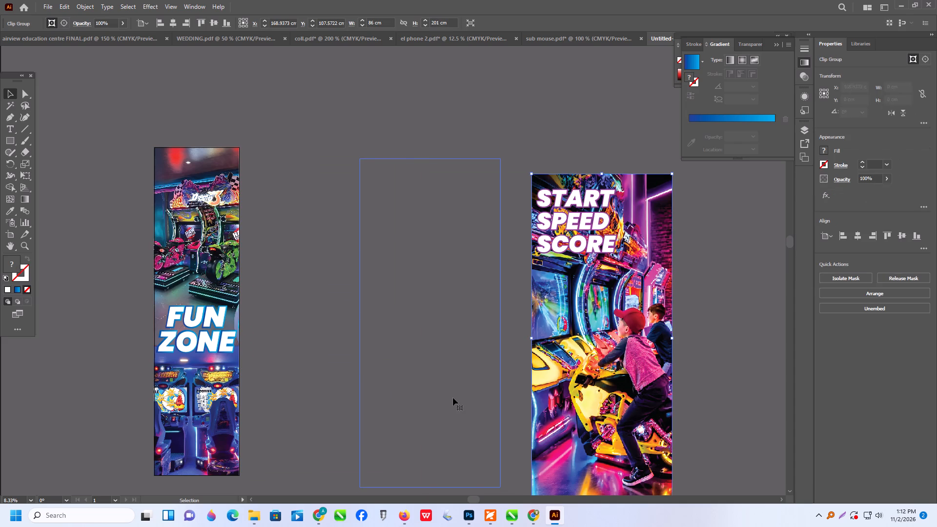
alt+scroll(450, 388, up, 3)
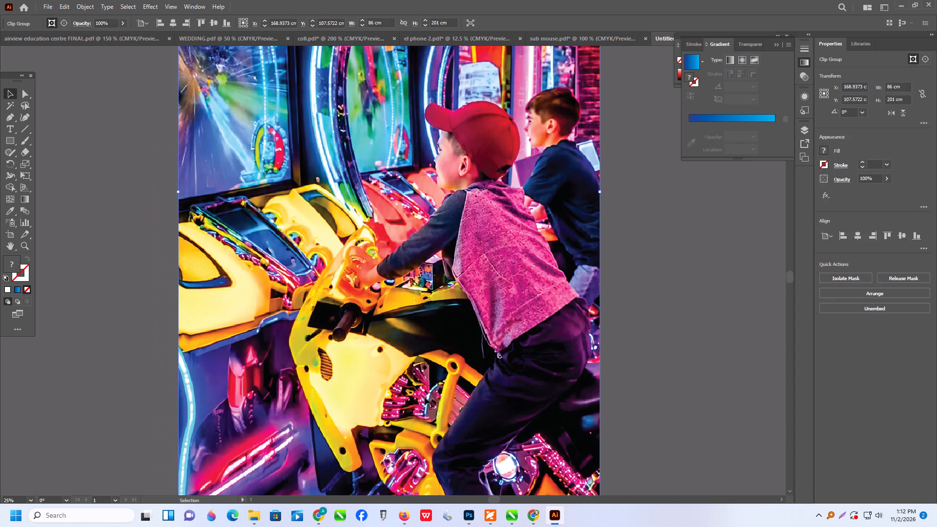
scroll(425, 397, down, 11)
alt+scroll(424, 395, down, 2)
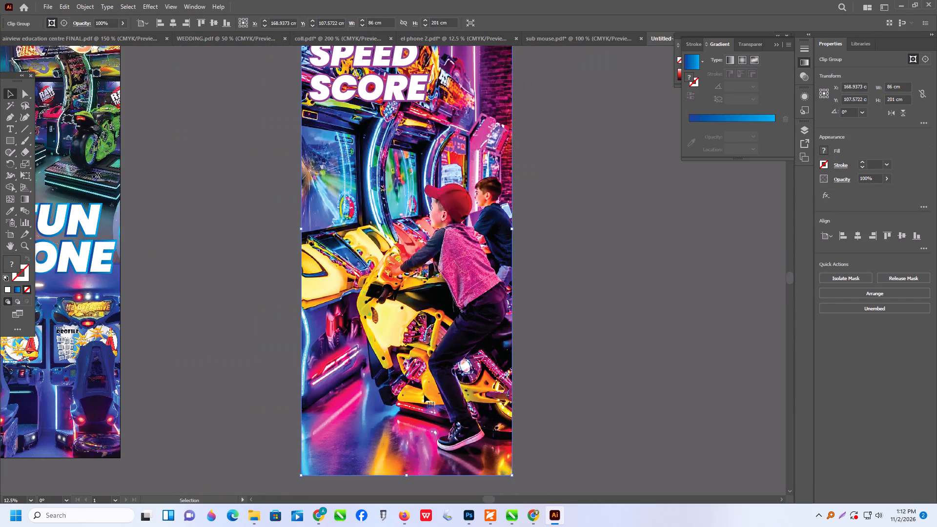
scroll(424, 395, up, 3)
alt+scroll(450, 387, down, 2)
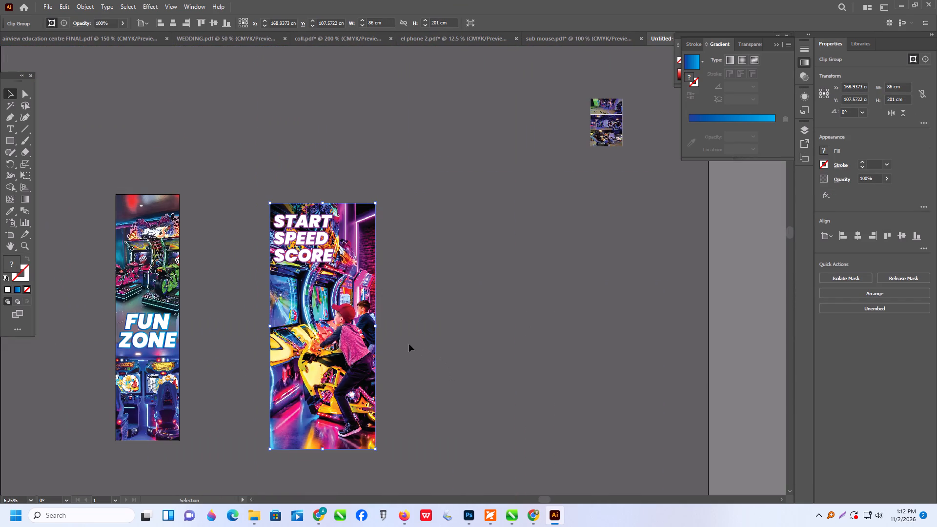
Release the START SPEED SCORE panel's clipping mask and move its artwork group away from the mask, farther from the FUN ZONE panel.
right_click(335, 327)
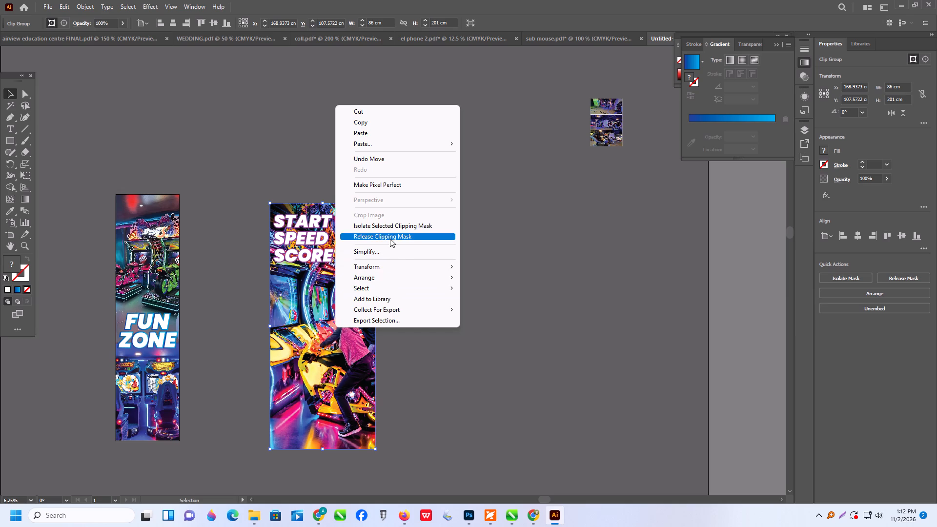
click(390, 239)
click(483, 257)
drag(343, 358, 528, 363)
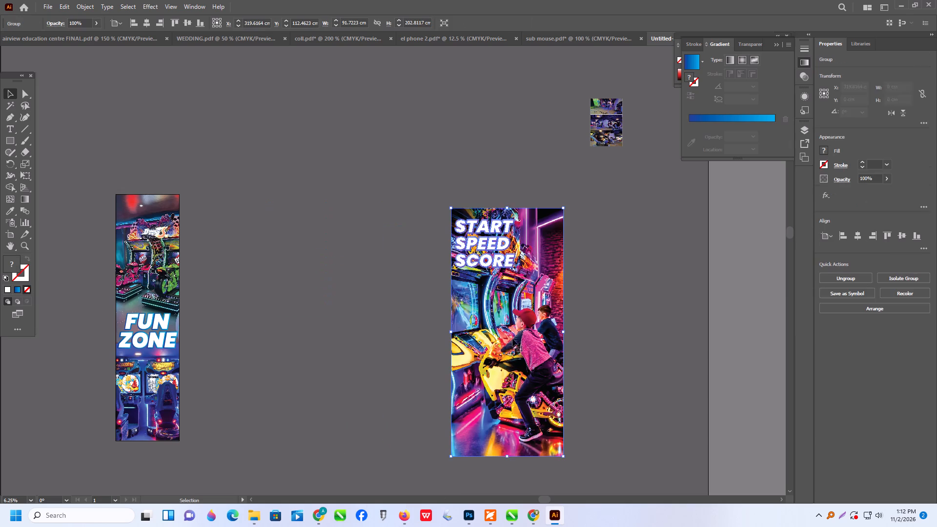
Ungroup the START SPEED SCORE artwork and move the arcade image out from behind the lettering.
right_click(512, 338)
click(555, 254)
click(556, 249)
click(621, 251)
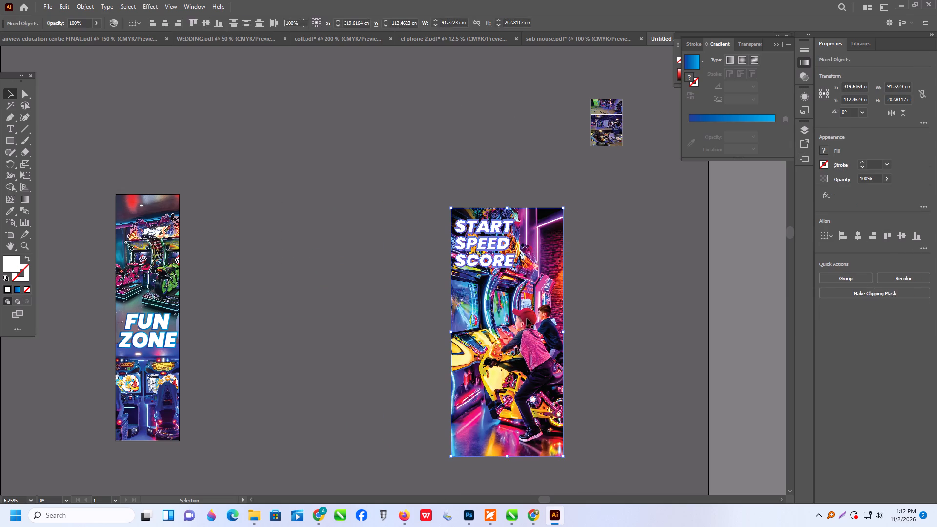
drag(529, 324, 655, 338)
Group the START SPEED SCORE lettering and try to move it toward the FUN ZONE panel.
drag(423, 210, 539, 310)
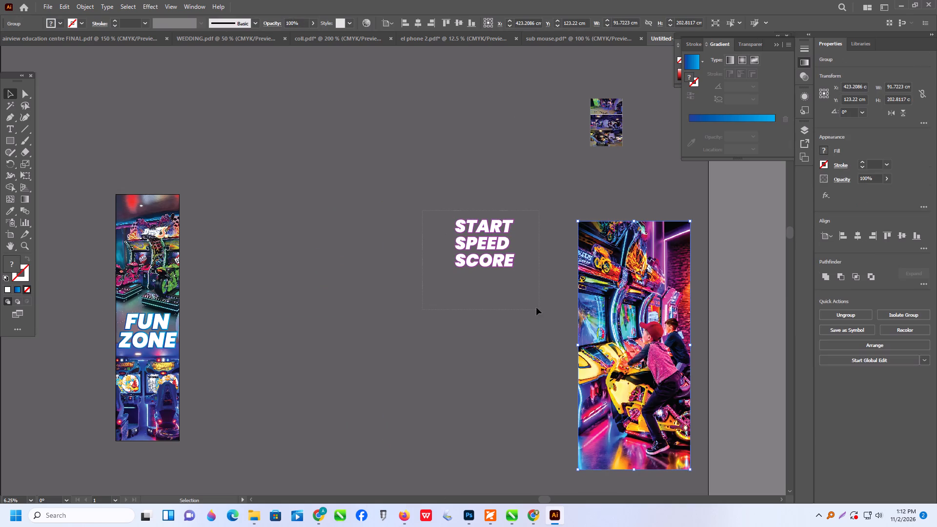
key(ctrl+g)
drag(492, 253, 265, 253)
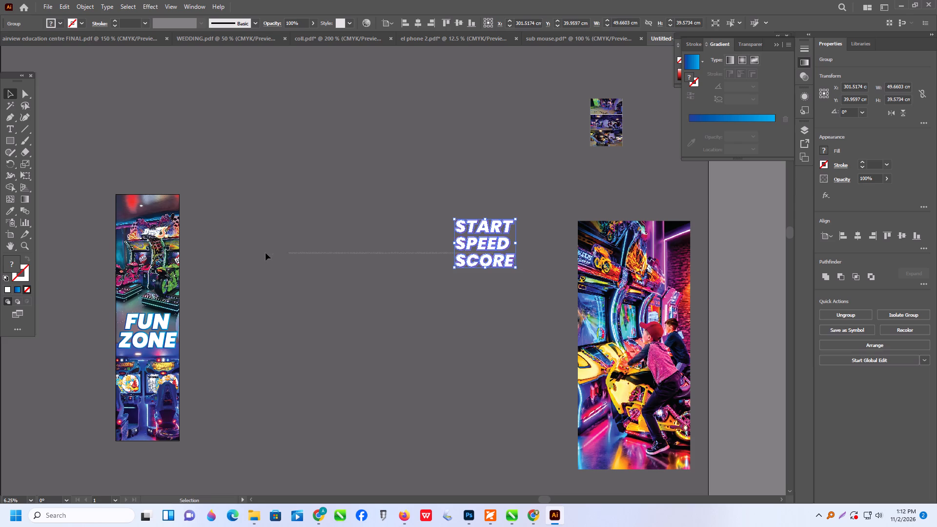
drag(265, 253, 245, 237)
Clear any leftover invisible mask shapes from the empty area between the FUN ZONE panel and the START SPEED SCORE lettering.
click(327, 147)
drag(277, 154, 423, 418)
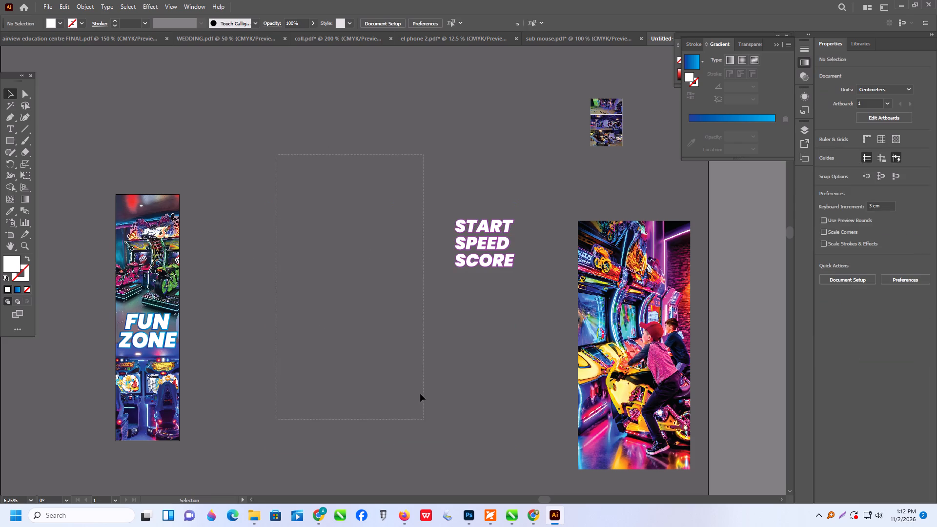
key(Delete)
click(483, 268)
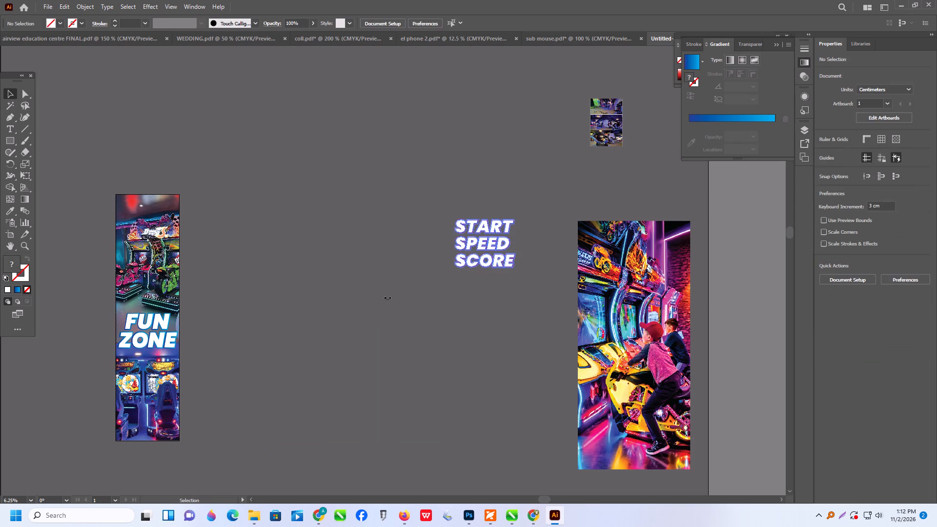
drag(396, 312, 527, 394)
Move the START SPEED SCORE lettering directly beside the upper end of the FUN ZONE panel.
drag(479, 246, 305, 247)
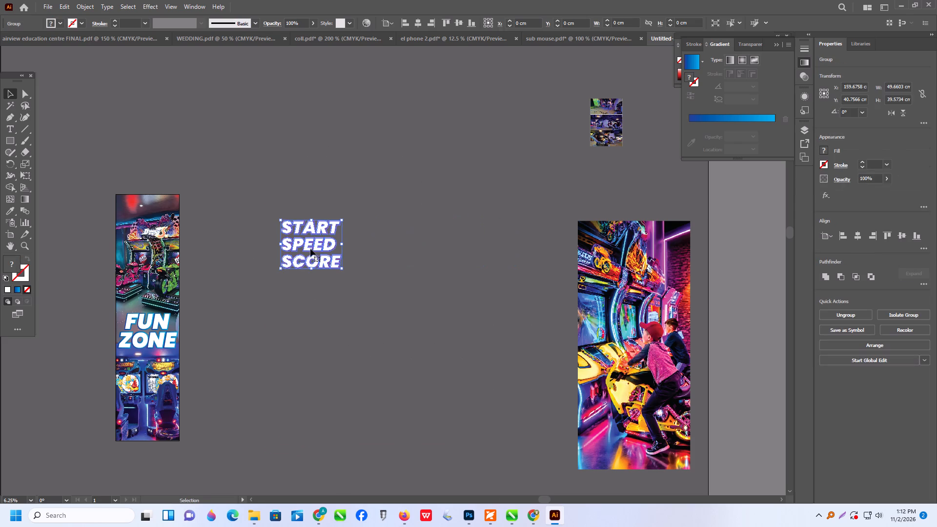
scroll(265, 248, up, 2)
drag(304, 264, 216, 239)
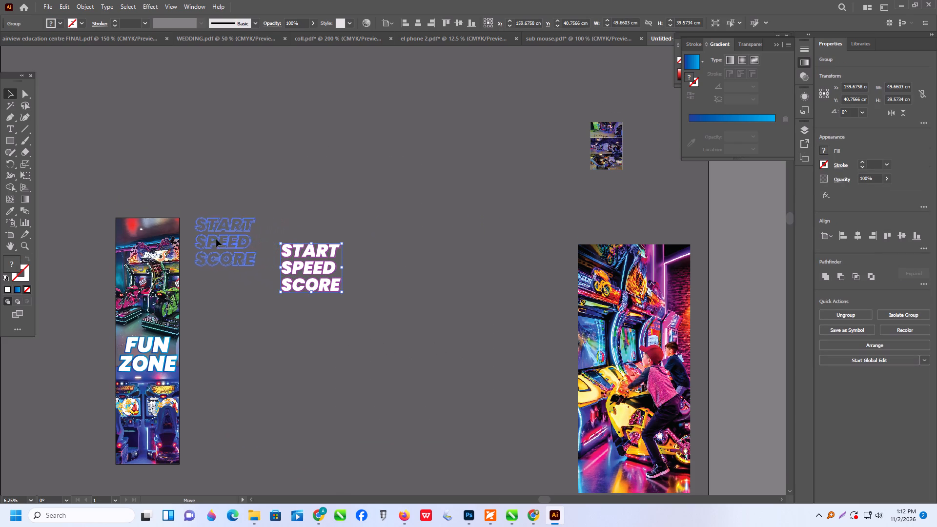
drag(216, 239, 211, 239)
Delete the tall arcade image showing the riders on the yellow motorcycle game.
click(614, 307)
key(Delete)
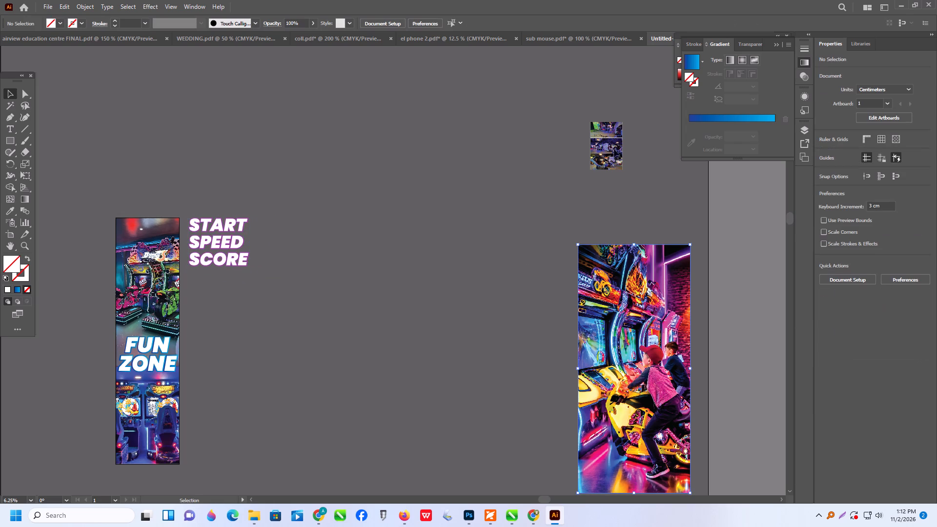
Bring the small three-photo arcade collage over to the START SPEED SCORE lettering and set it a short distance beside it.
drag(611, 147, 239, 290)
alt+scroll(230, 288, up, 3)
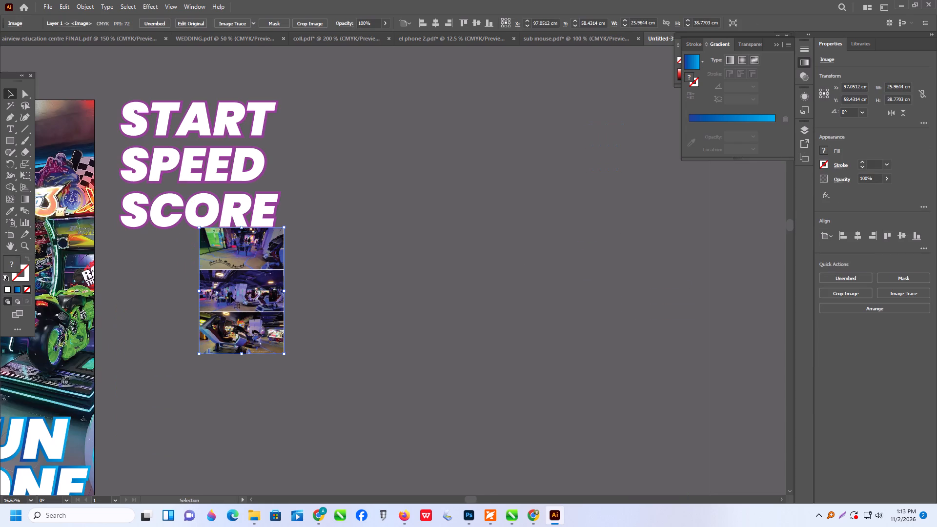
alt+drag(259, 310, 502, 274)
Move the START SPEED SCORE lettering and the three-photo collage well away from the FUN ZONE panel, placing the collage just below the lettering.
alt+scroll(489, 277, down, 3)
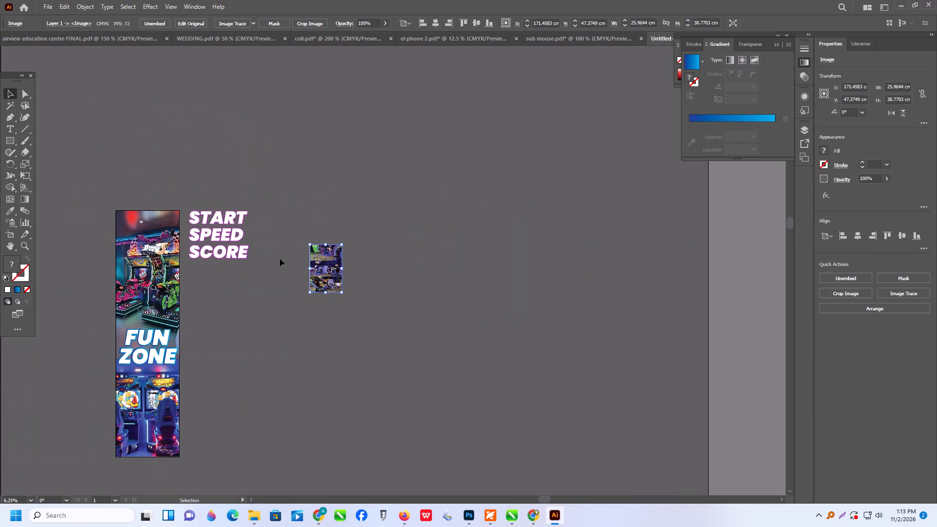
drag(232, 254, 514, 216)
drag(317, 277, 521, 261)
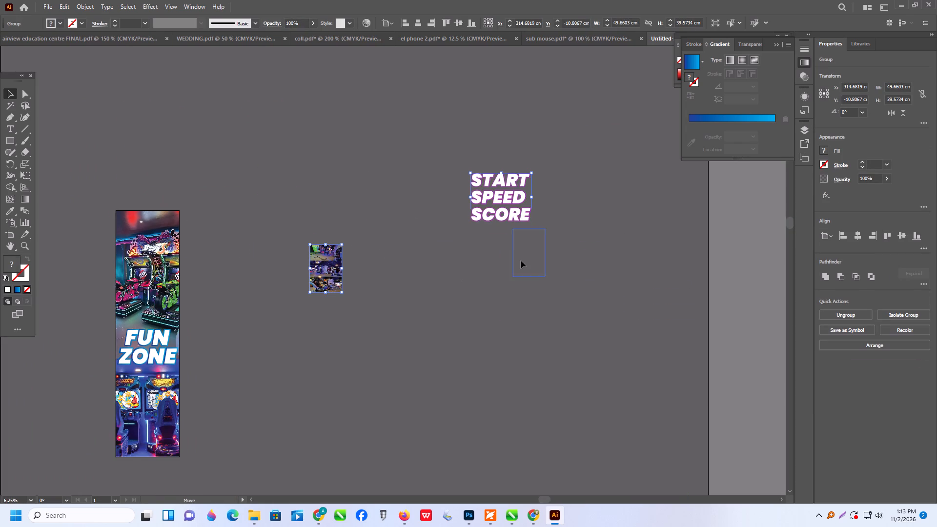
drag(521, 261, 517, 257)
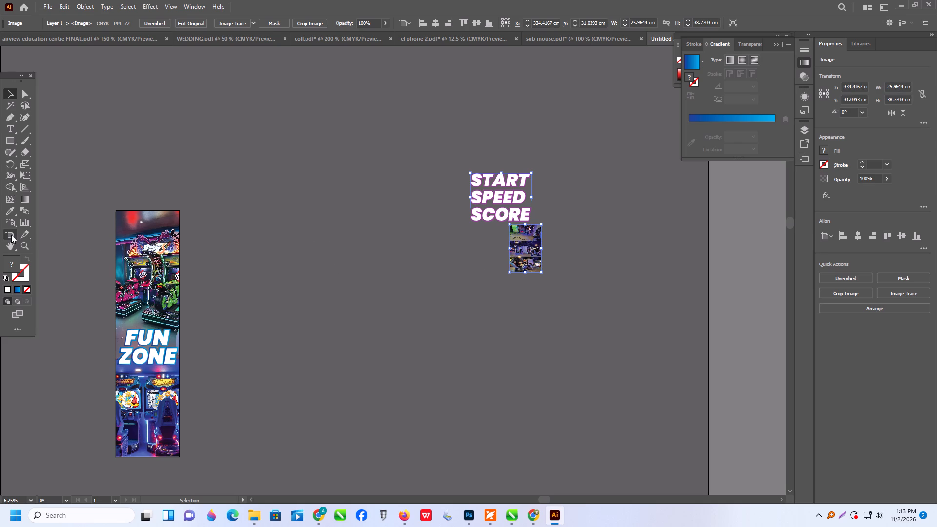
Activate artboard editing for the 52 by 201 cm FUN ZONE artboard.
click(11, 235)
scroll(127, 251, down, 5)
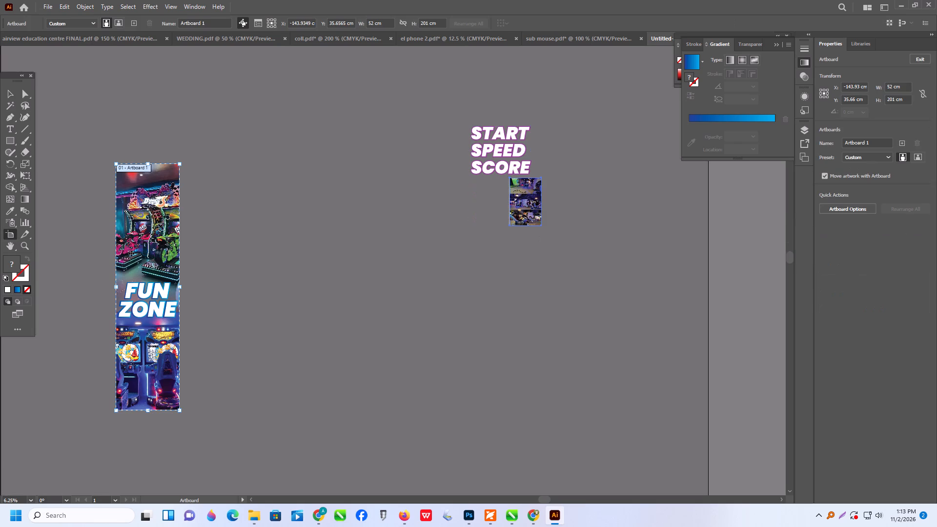
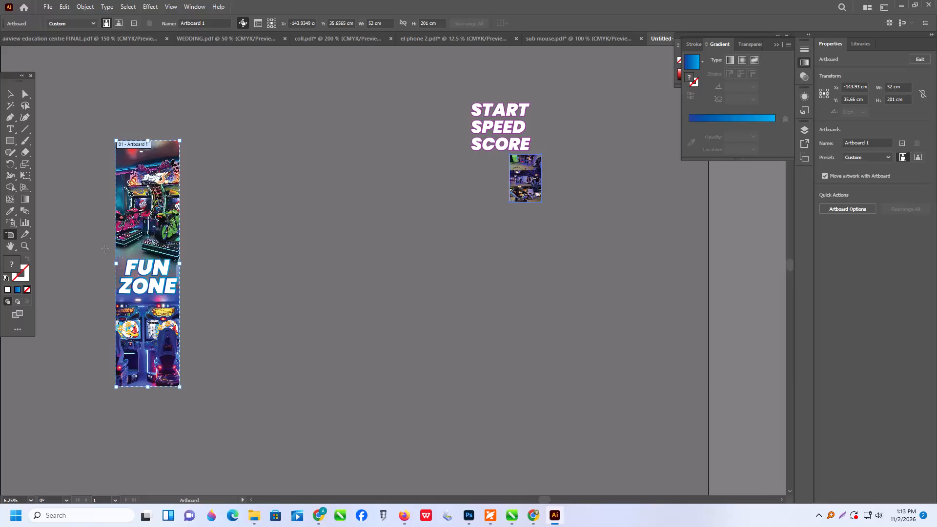
Duplicate the 52 by 201 cm FUN ZONE artboard just beside the original and delete the artwork copied onto the duplicate.
alt+drag(138, 258, 213, 258)
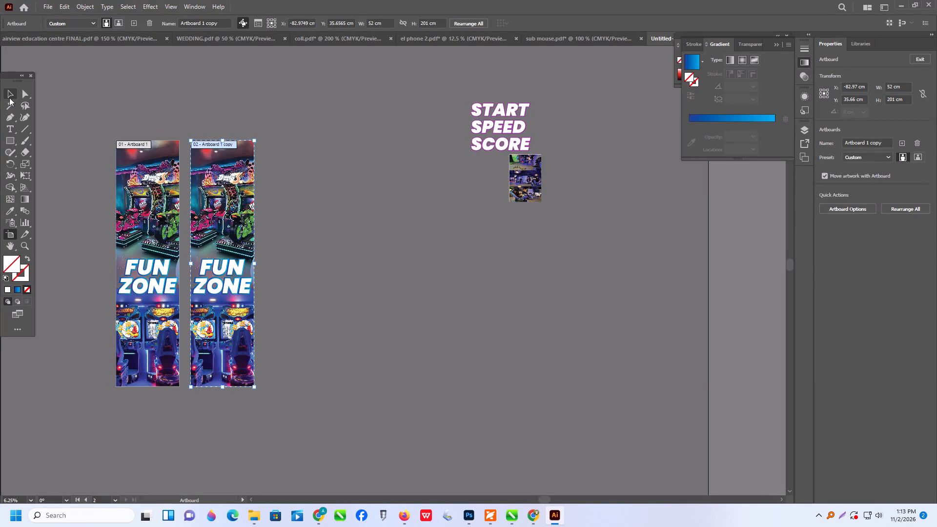
click(9, 98)
click(244, 104)
click(238, 172)
key(Delete)
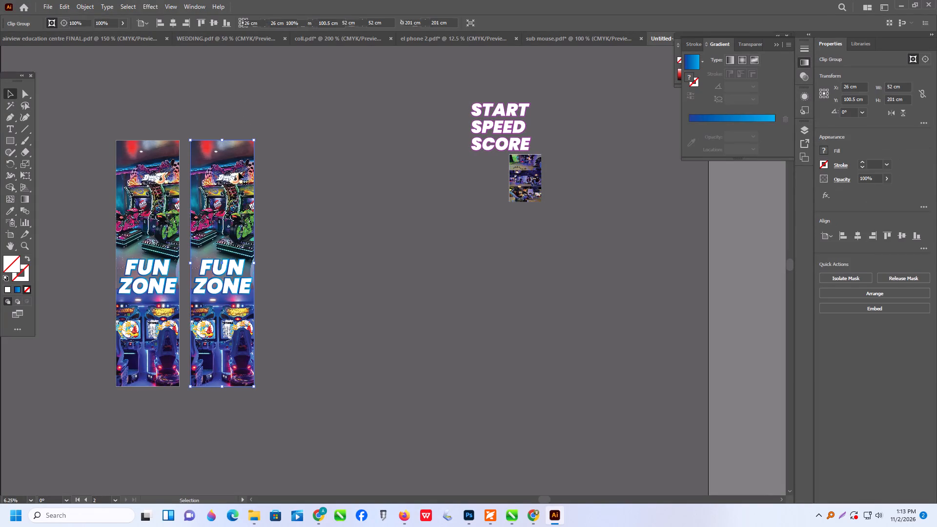
Align the three-photo collage to the blank artboard's top-left corner and scale it proportionally to nearly the artboard's width, about 51.8 cm.
click(512, 175)
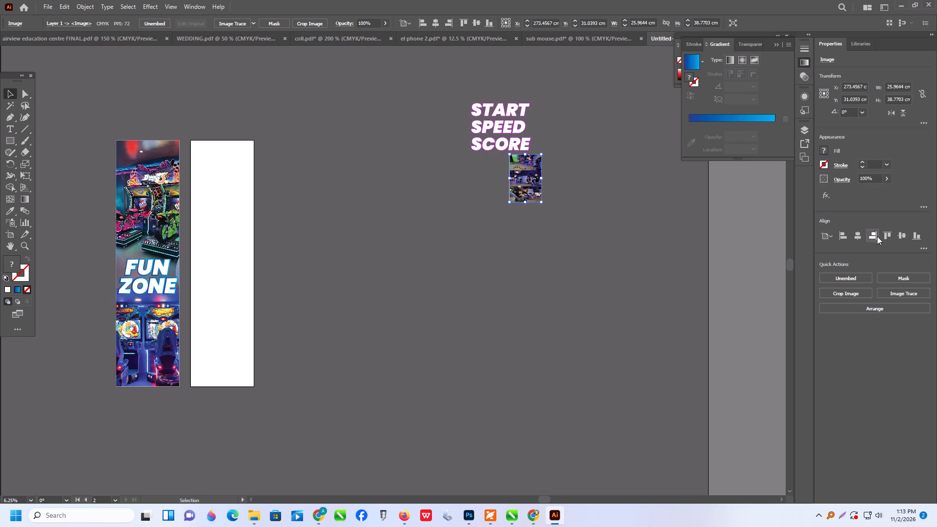
click(861, 237)
click(903, 232)
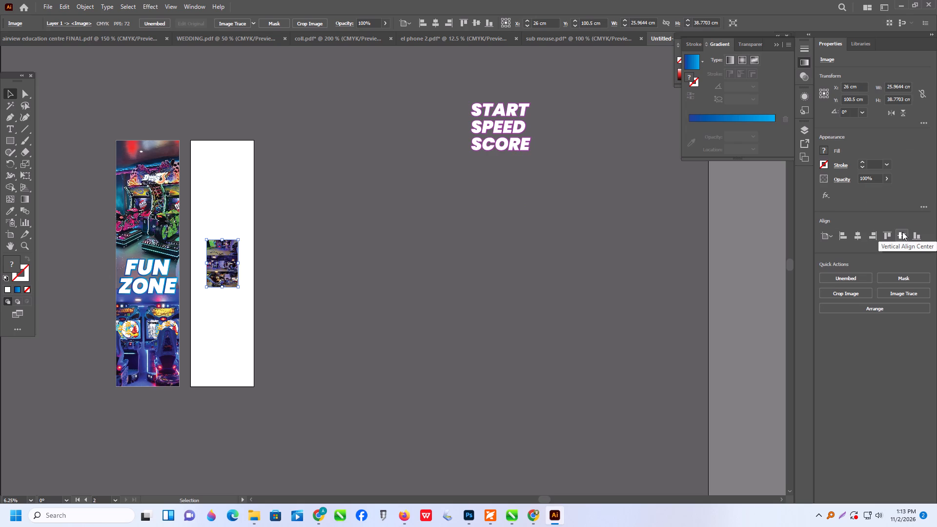
click(884, 234)
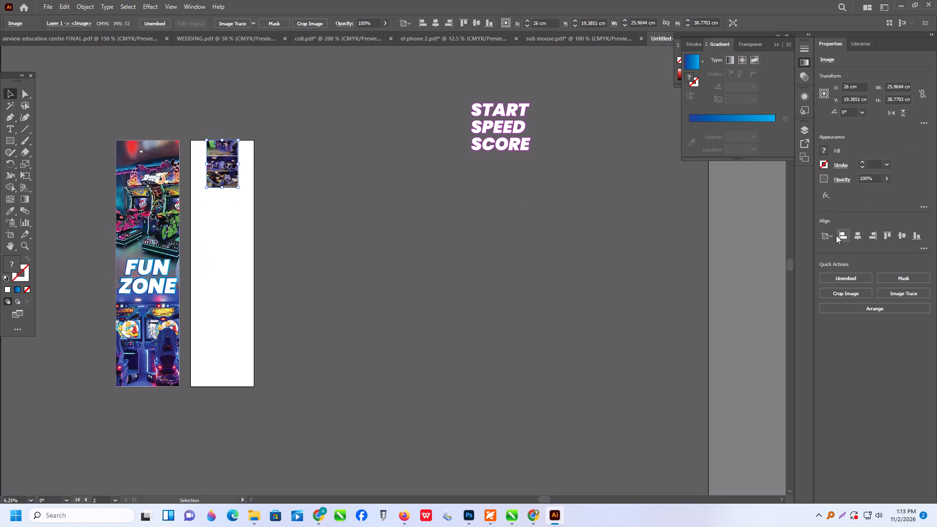
click(838, 236)
shift+drag(221, 187, 247, 239)
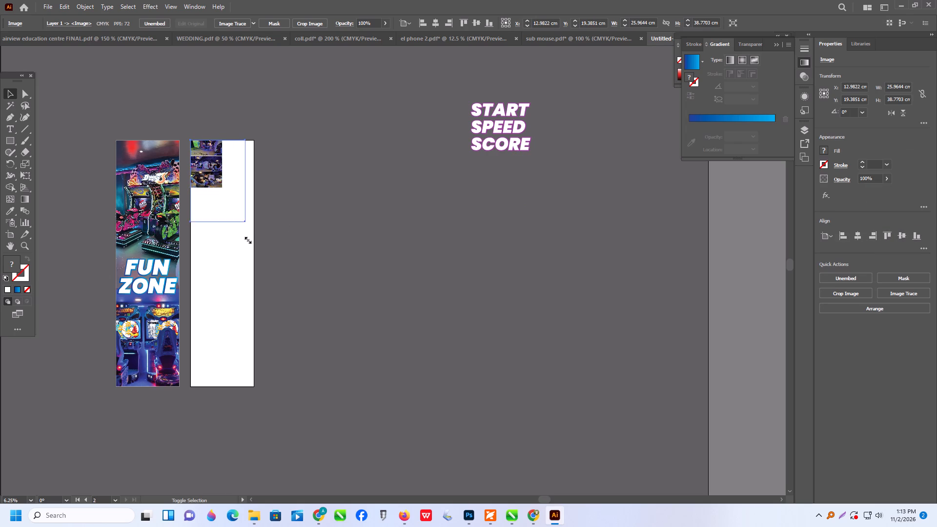
shift+drag(247, 239, 254, 250)
click(301, 233)
Enlarge the collage proportionally to about 53.5 by 79.9 cm and center it horizontally on the new artboard.
alt+scroll(185, 191, up, 3)
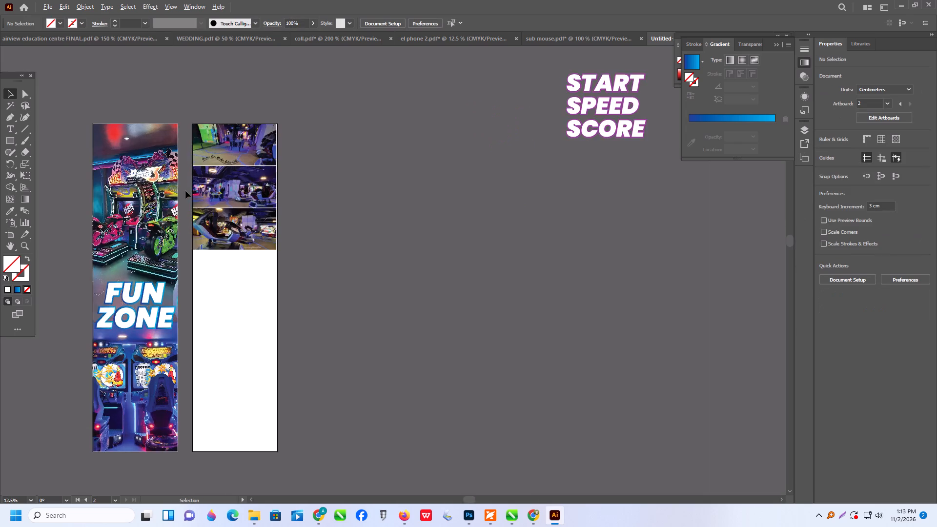
alt+scroll(184, 193, up, 3)
scroll(348, 283, down, 4)
alt+scroll(335, 280, down, 2)
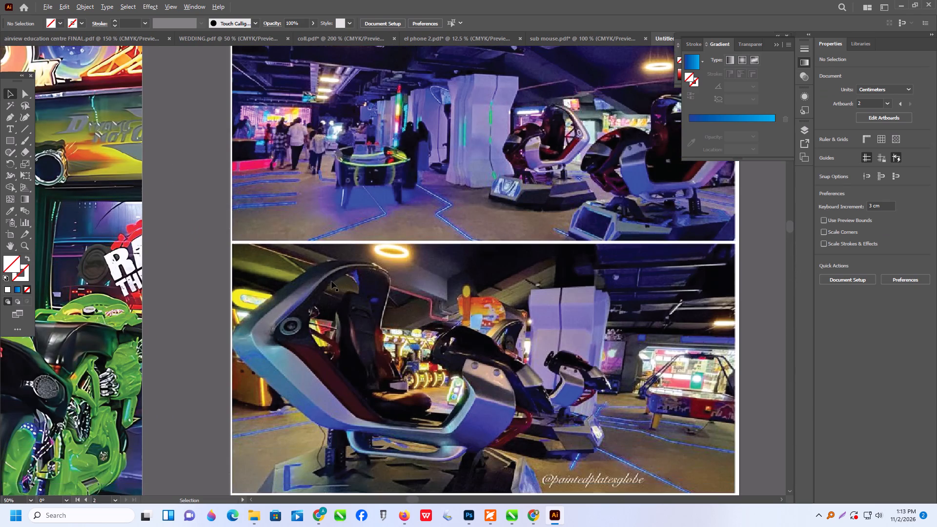
scroll(334, 277, down, 3)
click(407, 276)
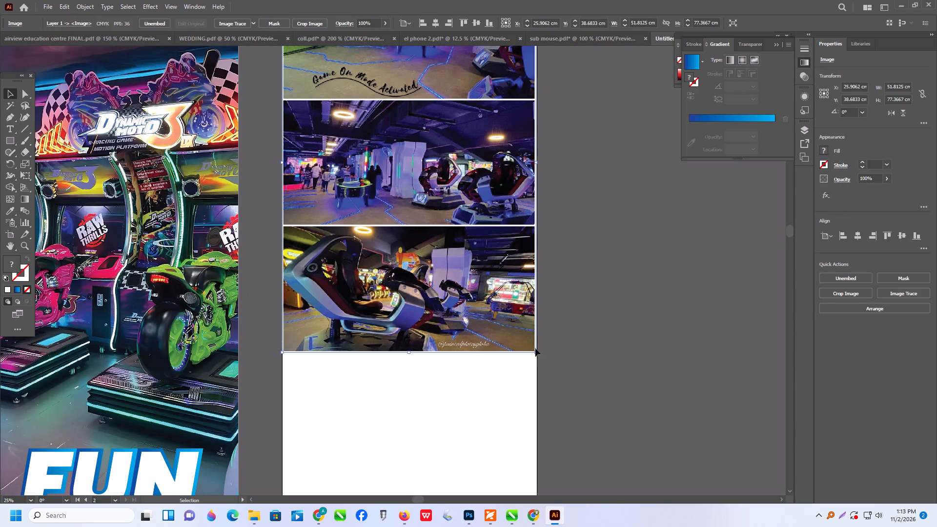
shift+drag(536, 354, 547, 365)
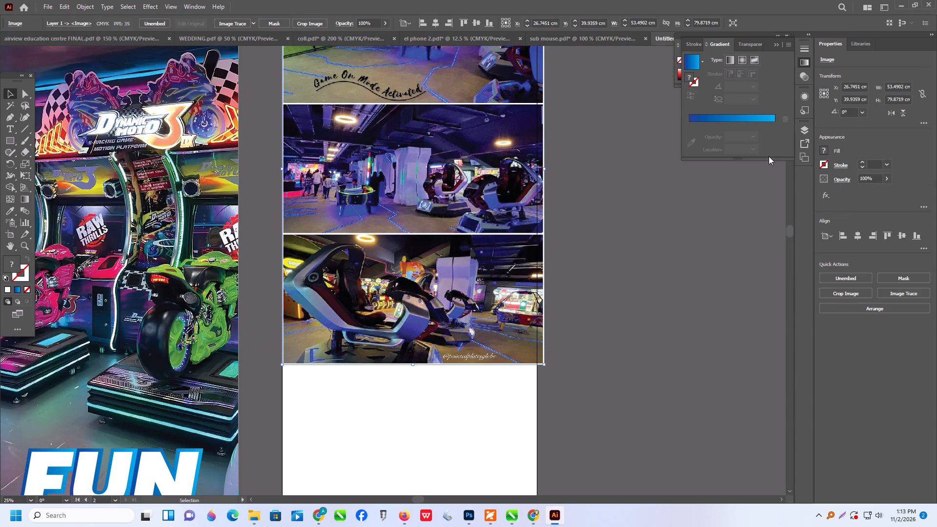
click(860, 233)
click(669, 235)
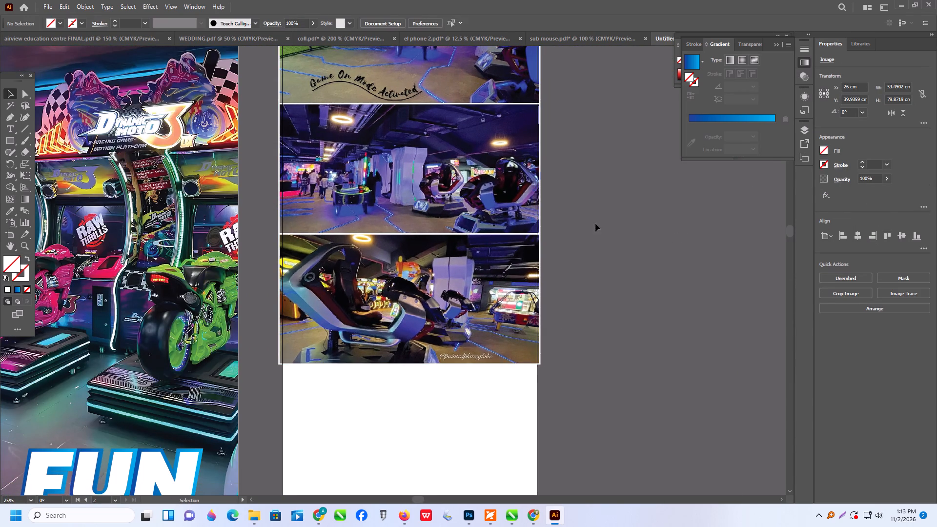
Move the START SPEED SCORE lettering over the collage on the new artboard and bring it to the front.
scroll(355, 233, up, 11)
scroll(354, 194, up, 6)
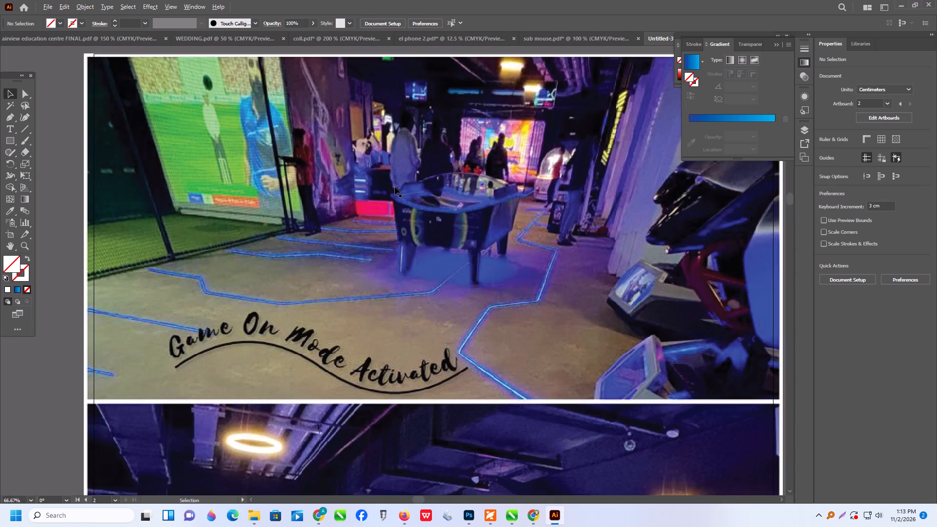
scroll(395, 187, down, 3)
alt+scroll(399, 196, down, 2)
scroll(405, 251, down, 13)
scroll(425, 457, down, 14)
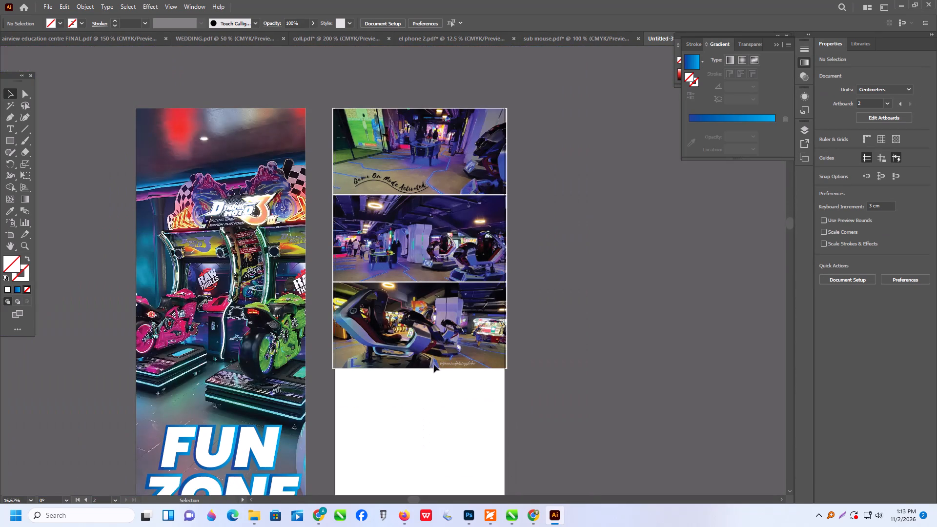
scroll(434, 365, down, 7)
drag(429, 149, 507, 208)
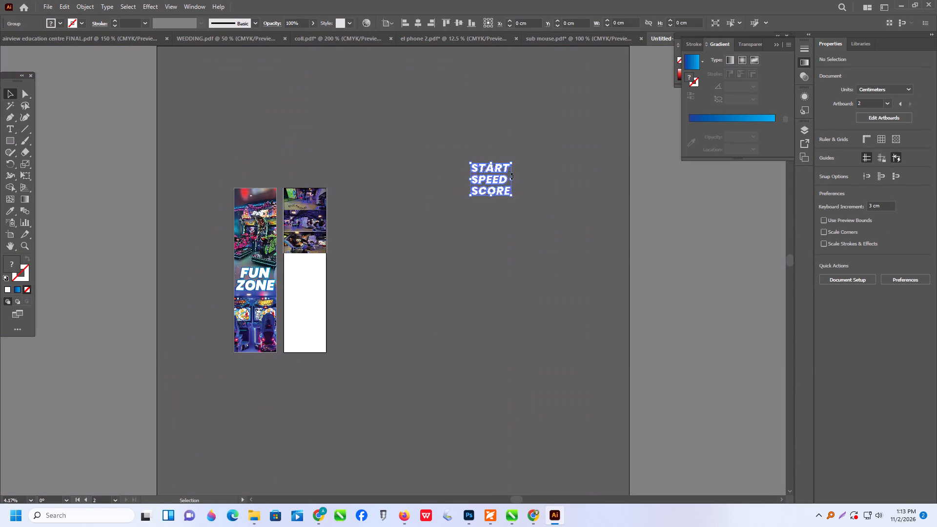
drag(495, 178, 314, 205)
alt+scroll(295, 206, up, 1)
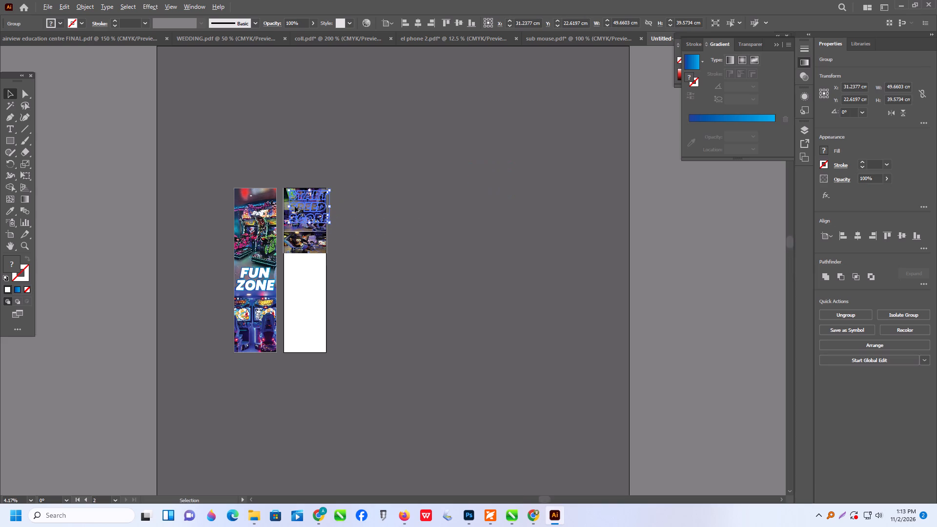
alt+scroll(295, 206, up, 4)
alt+scroll(436, 243, down, 2)
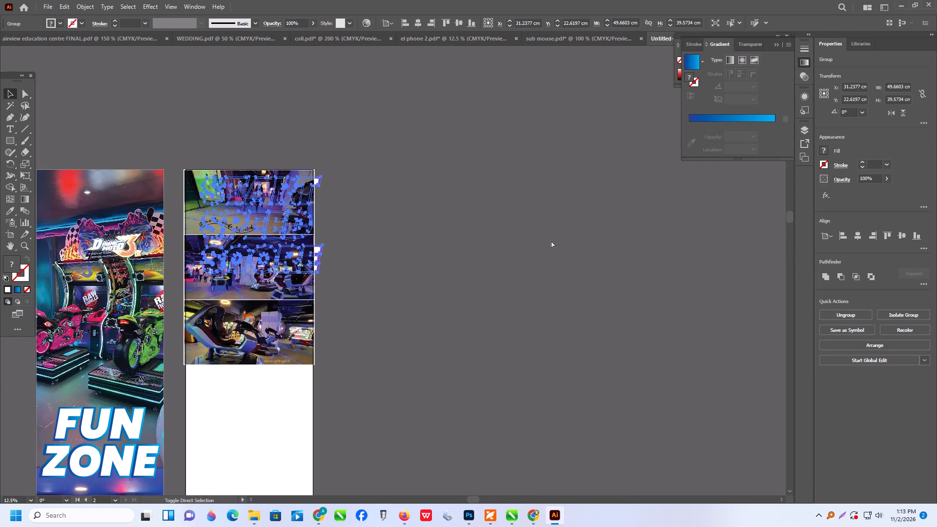
key(ctrl+shift+bracketright)
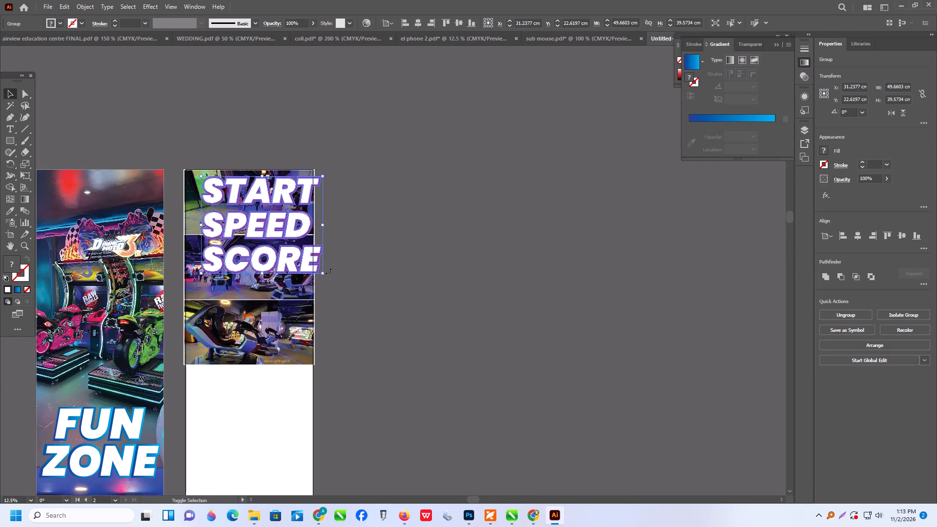
Shrink the START SPEED SCORE lettering proportionally to about 27.9 by 22.2 cm, keeping it over the collage's top photo.
shift+drag(321, 275, 269, 257)
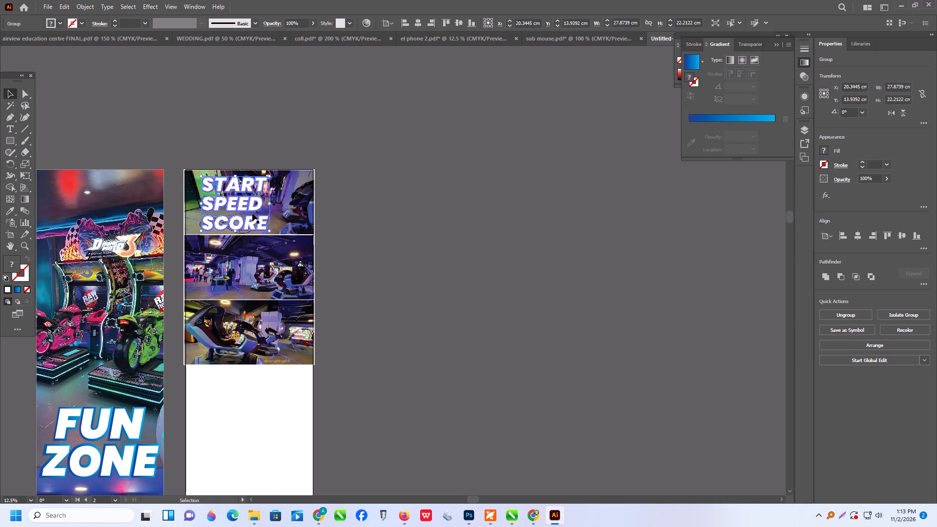
drag(252, 213, 251, 221)
Move the three-photo collage off the new artboard onto the empty canvas beside it.
drag(252, 282, 497, 231)
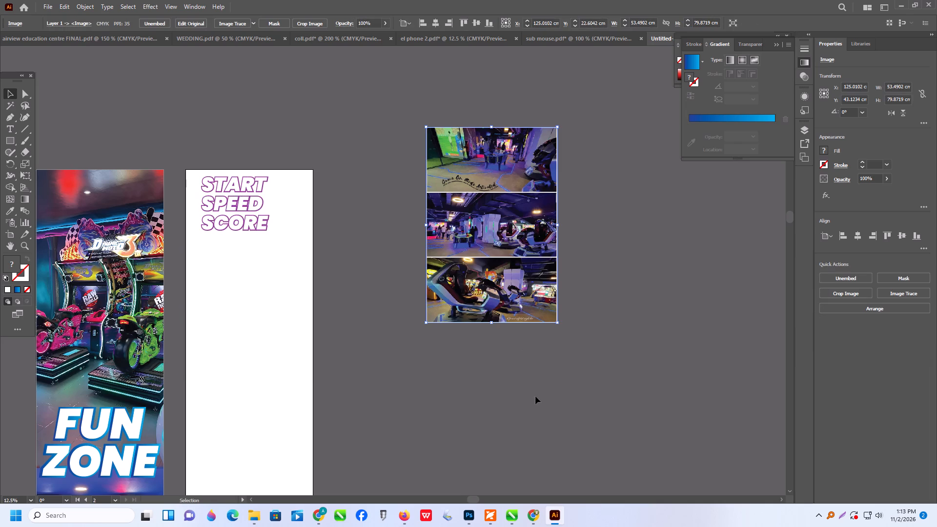
Switch to Pinterest in Chrome, open the Strike 30+ Arcades booklet design pin and copy its image.
click(316, 511)
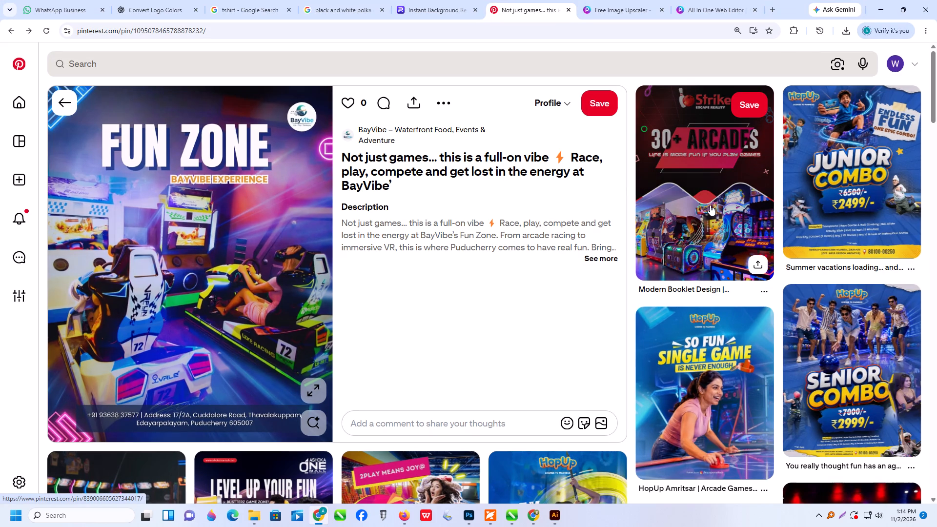
click(743, 216)
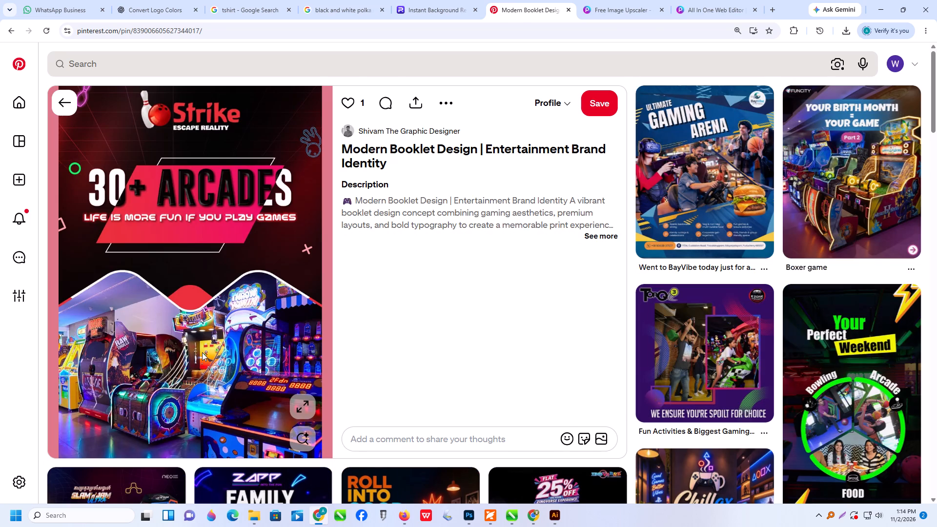
scroll(202, 352, down, 1)
scroll(202, 352, up, 2)
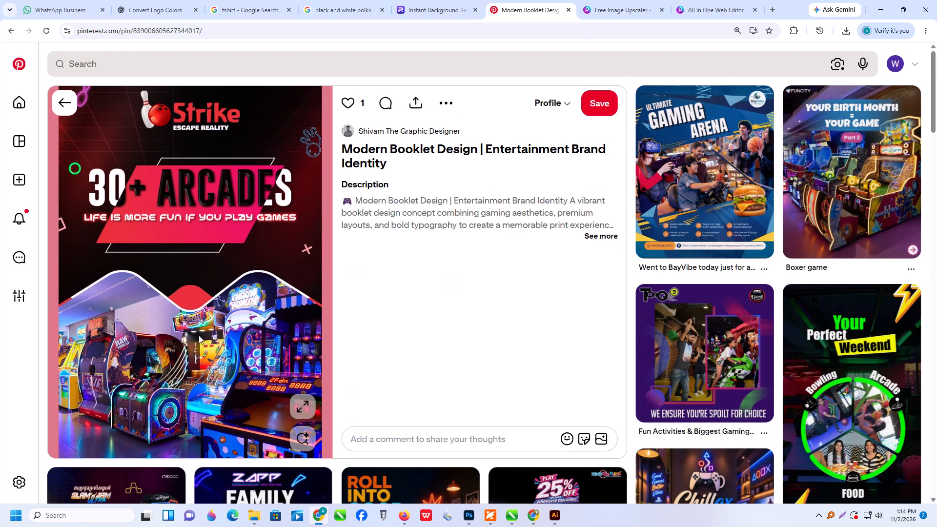
right_click(116, 267)
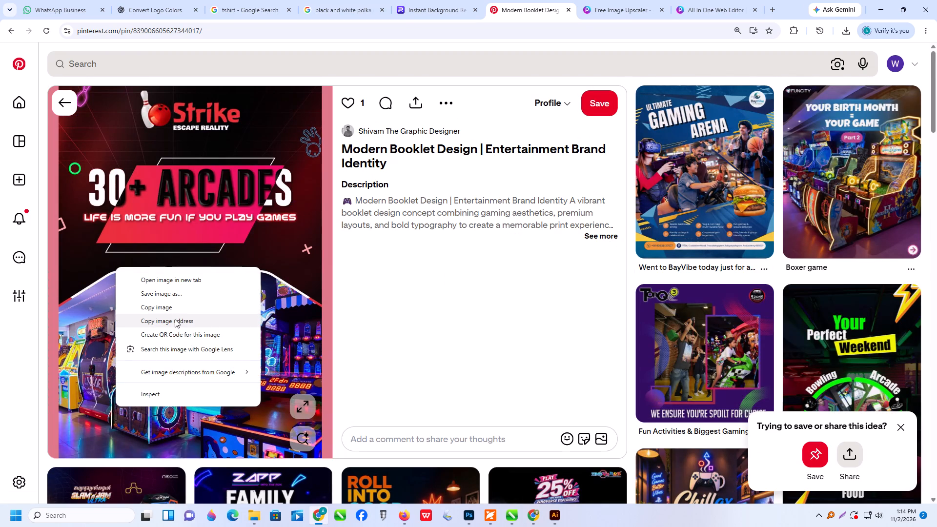
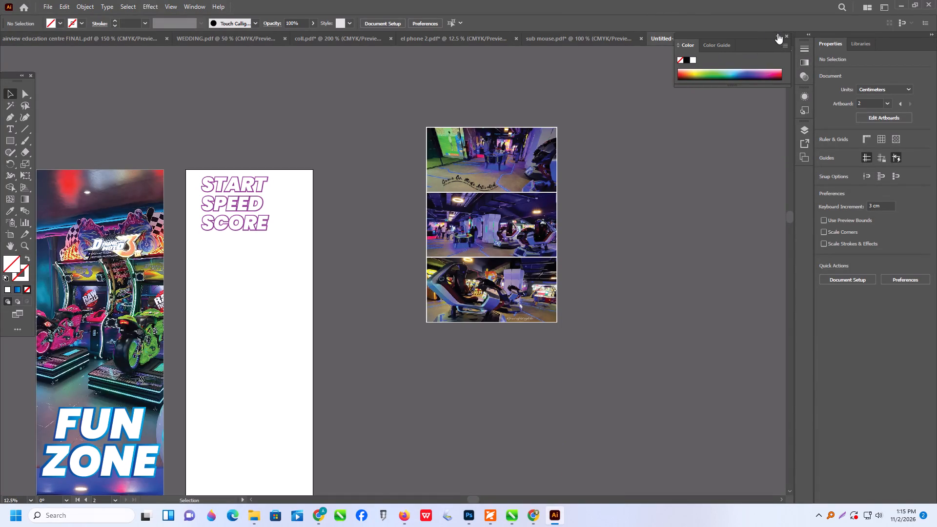
Close the floating Color and Color Guide group to clear the canvas in Illustrator.
click(789, 35)
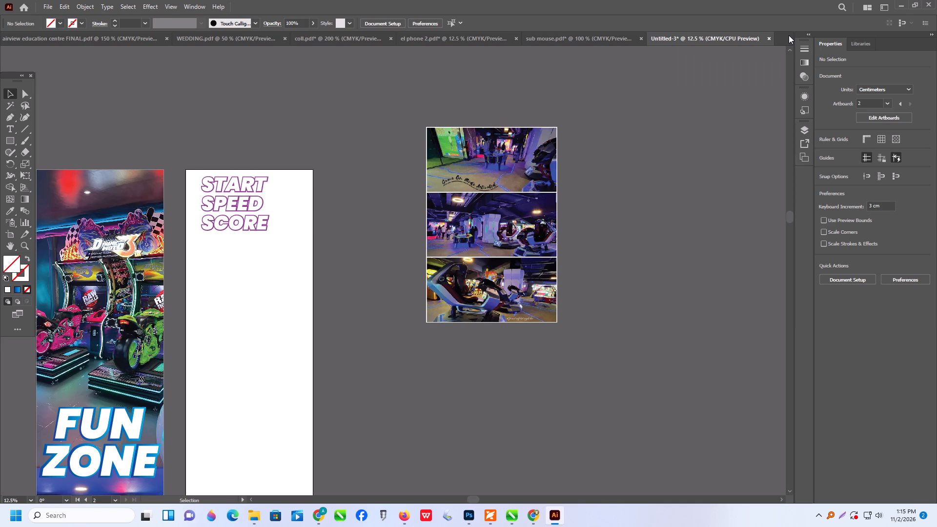
Create a new A4 document of 21 by 29.7 cm in CMYK and paste the copied orange tumbler screenshot into it.
click(613, 131)
click(56, 4)
click(78, 15)
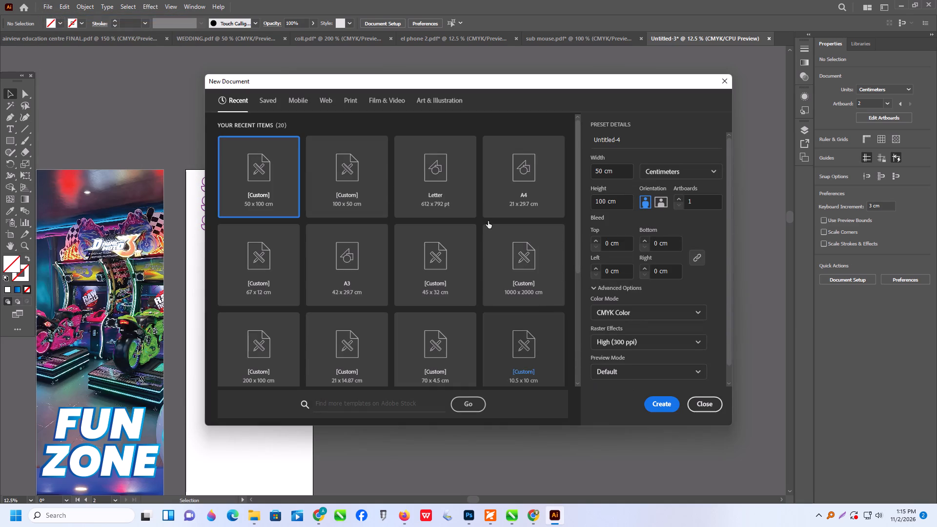
click(543, 180)
click(665, 404)
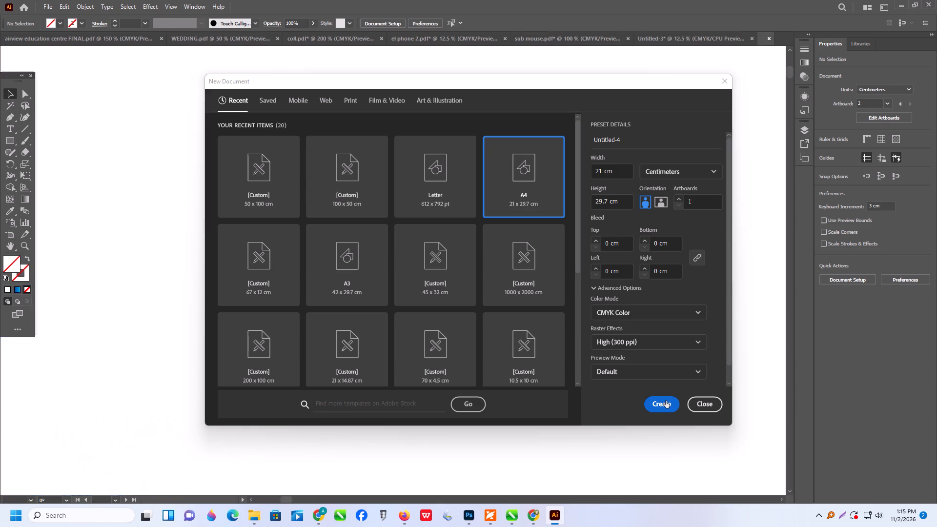
key(ctrl+v)
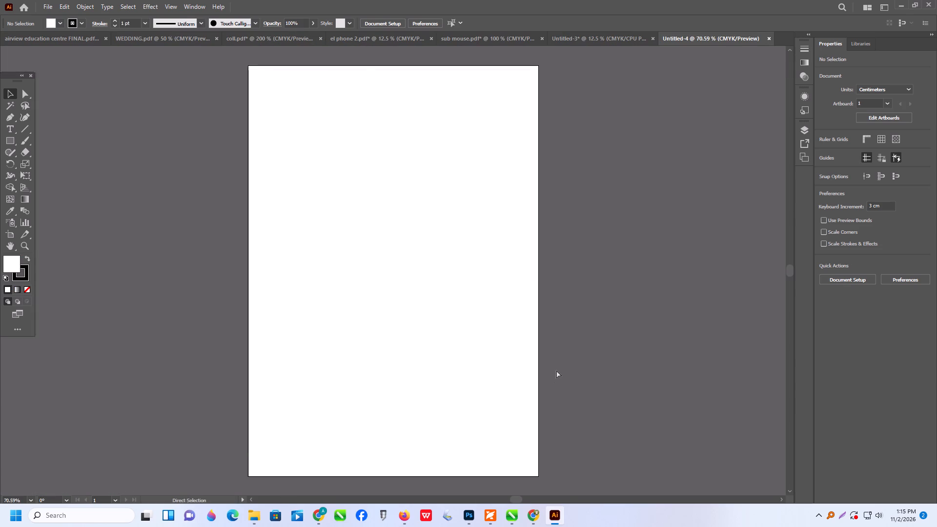
Crop the black bands off the tumbler screenshot, to about 25.4 by 28 cm, and shift it slightly upward on the artboard.
alt+scroll(423, 324, down, 2)
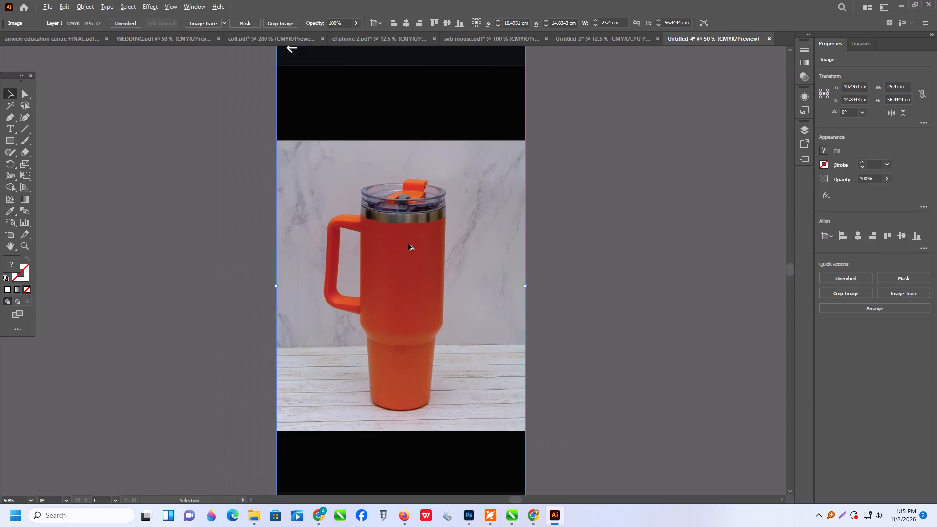
alt+scroll(408, 245, down, 1)
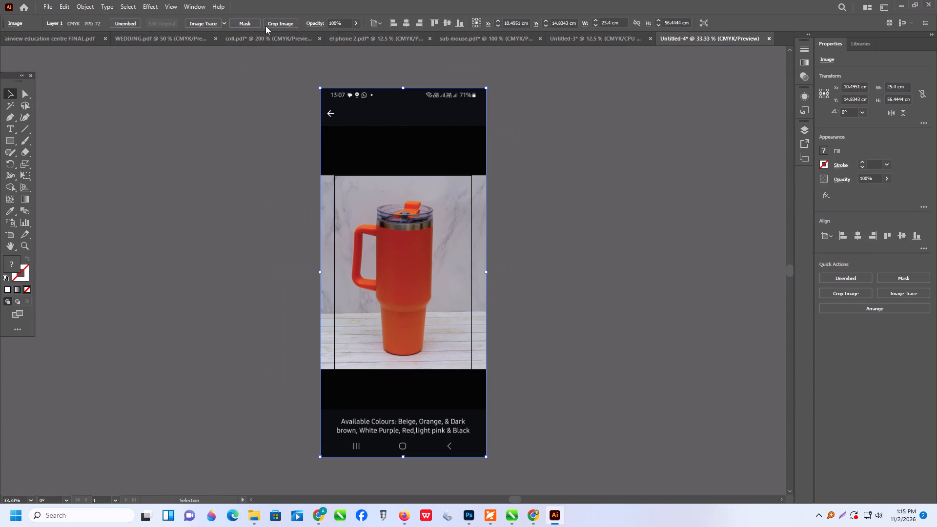
click(283, 22)
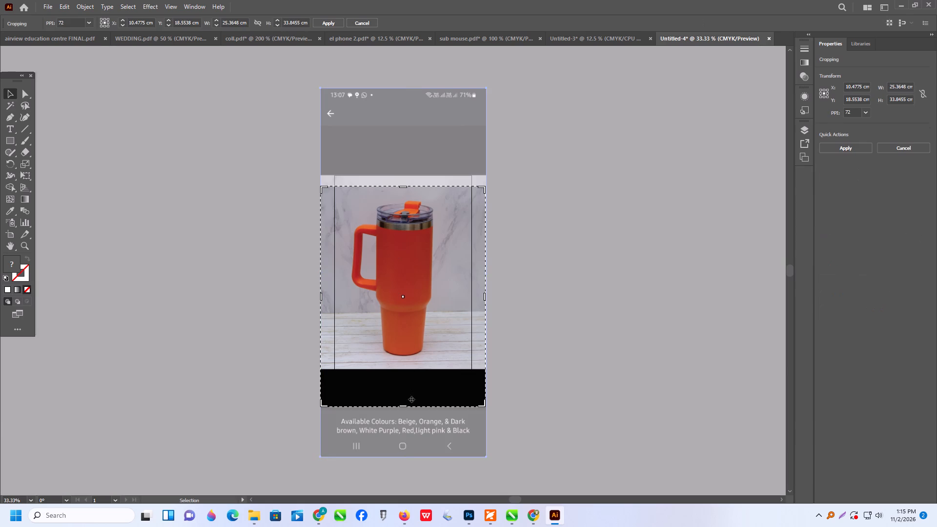
drag(404, 405, 407, 367)
key(Return)
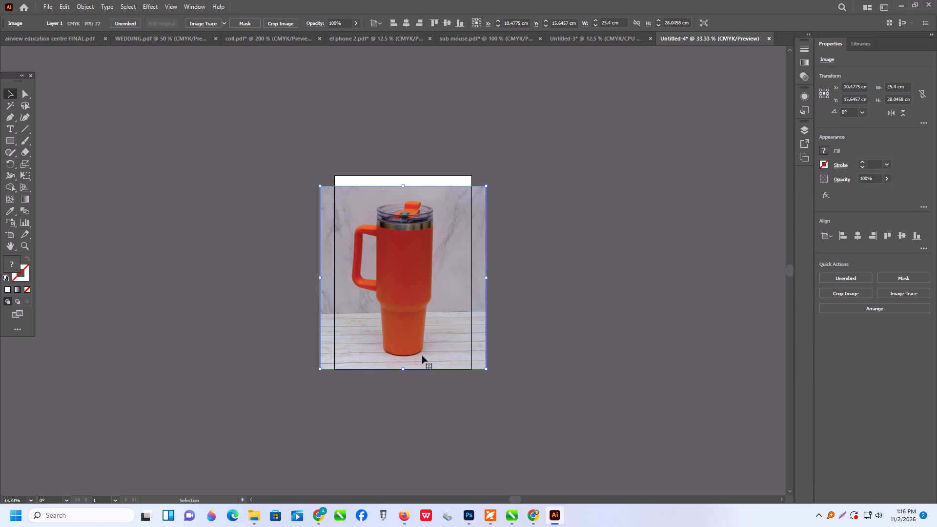
click(539, 246)
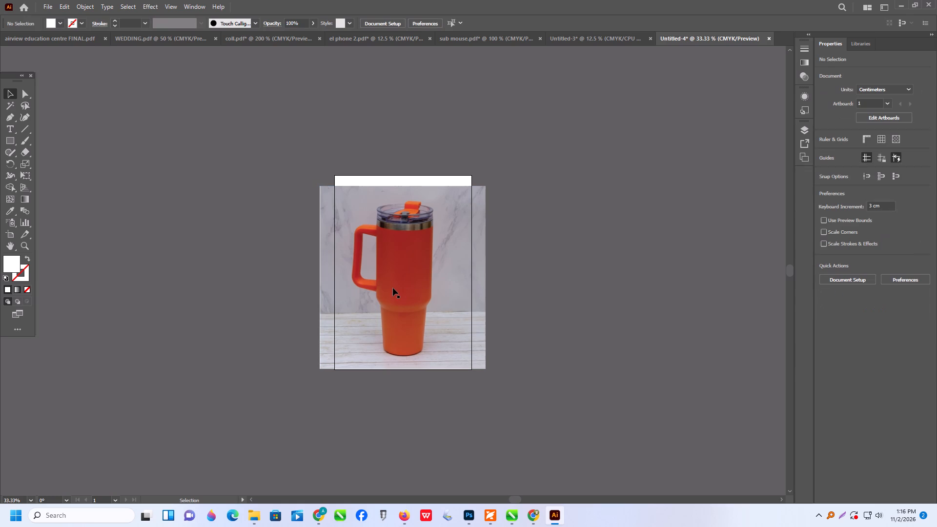
click(390, 290)
drag(388, 292, 391, 285)
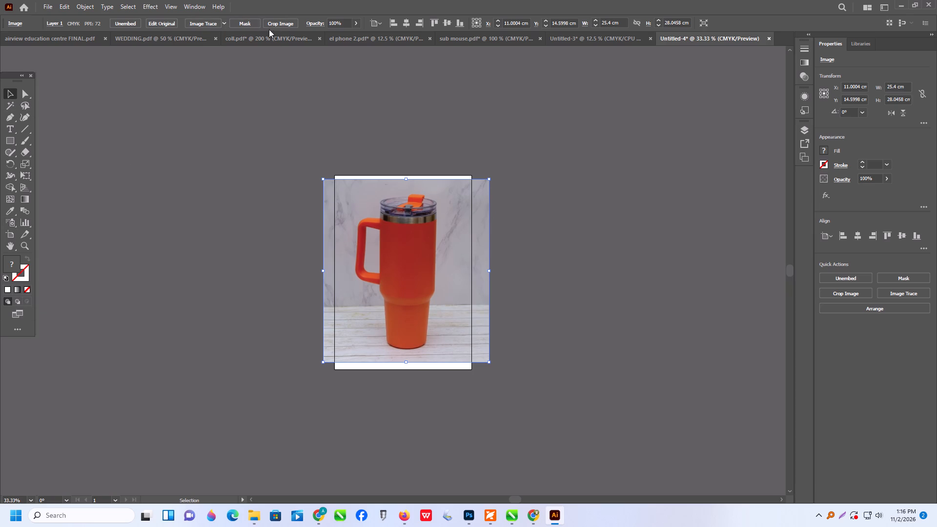
Crop the tumbler photo closer around the mug on its sides, top and bottom, to about 17.5 by 25.6 cm.
alt+scroll(404, 195, up, 6)
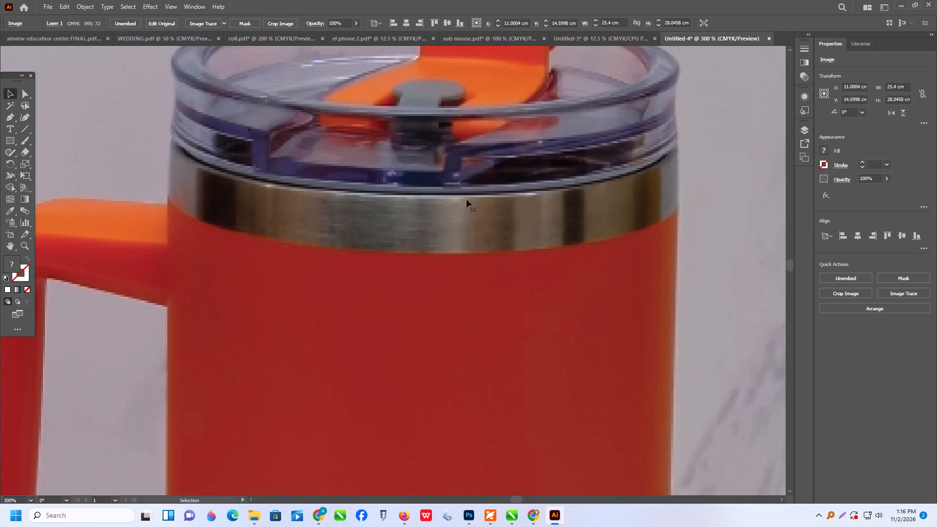
alt+scroll(441, 230, down, 4)
scroll(464, 239, down, 4)
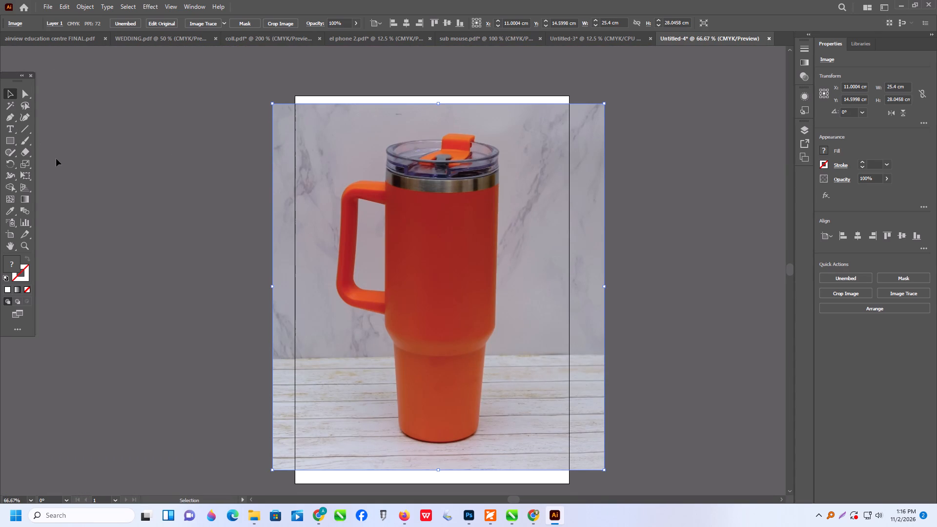
click(285, 24)
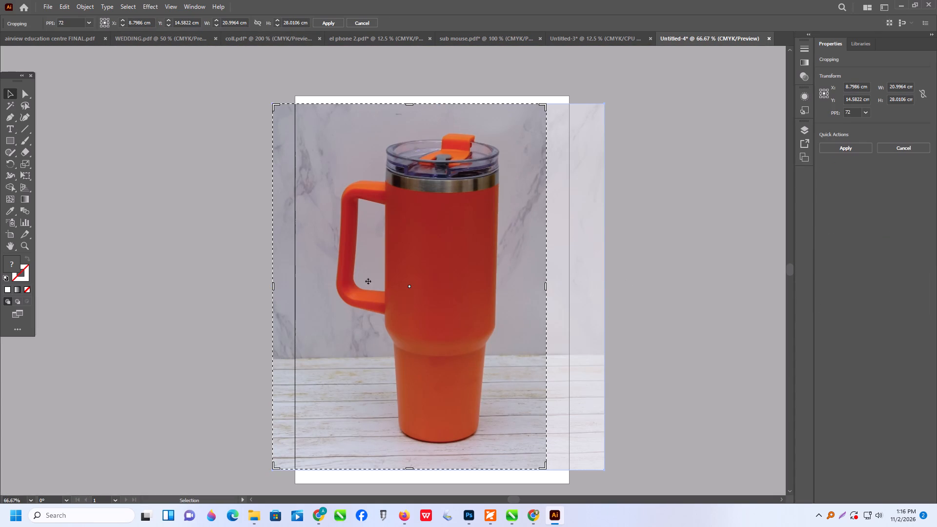
drag(272, 288, 318, 307)
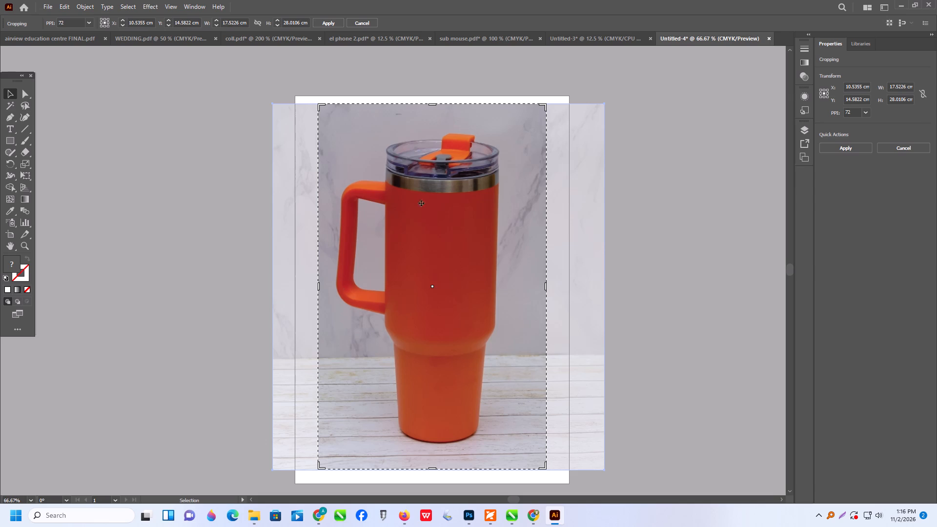
drag(433, 104, 440, 123)
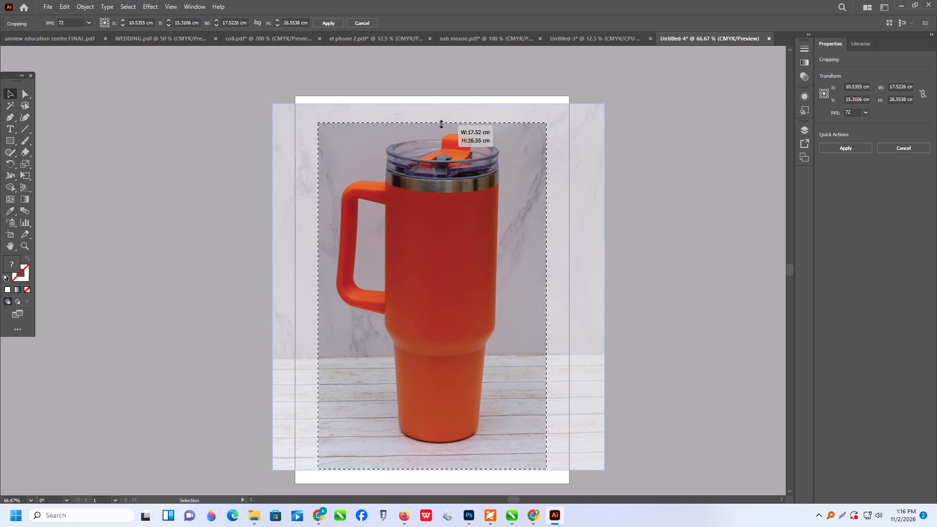
drag(440, 123, 442, 123)
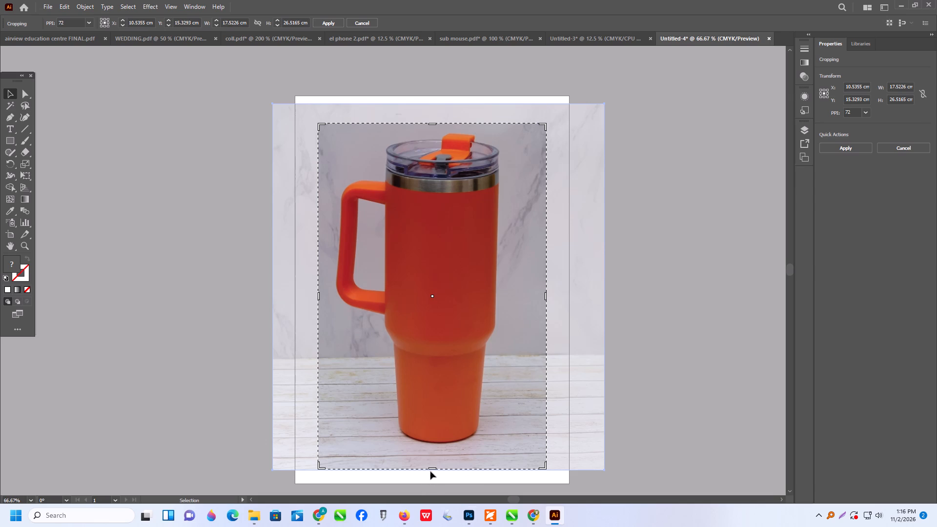
drag(432, 469, 437, 456)
key(Return)
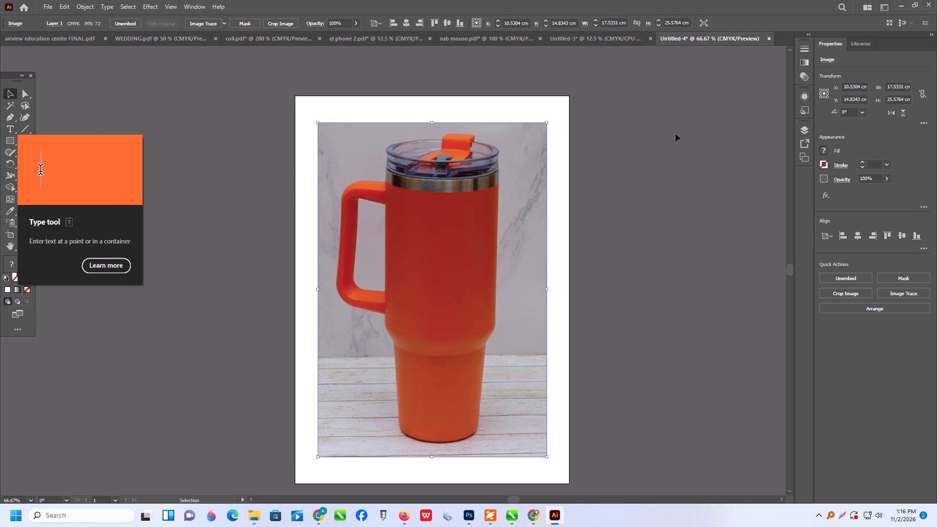
click(703, 129)
scroll(496, 360, down, 2)
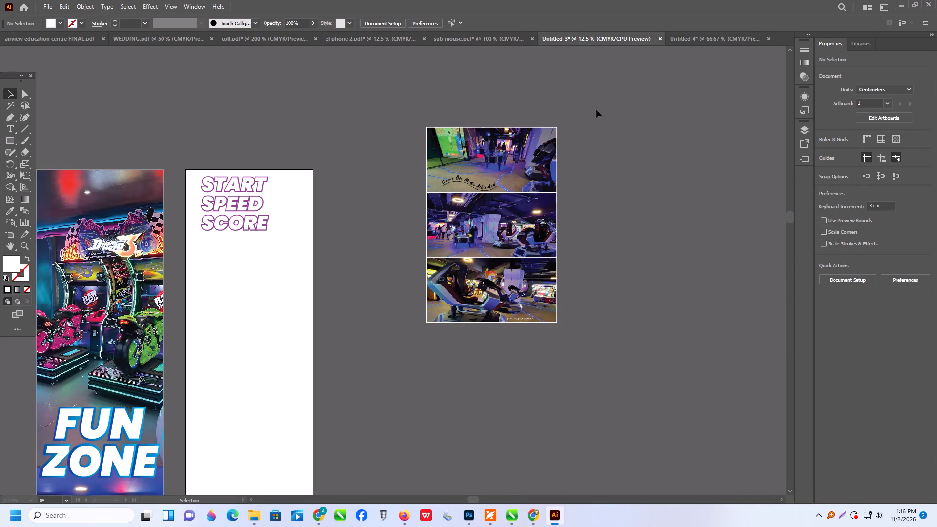
scroll(470, 295, down, 3)
drag(452, 225, 543, 211)
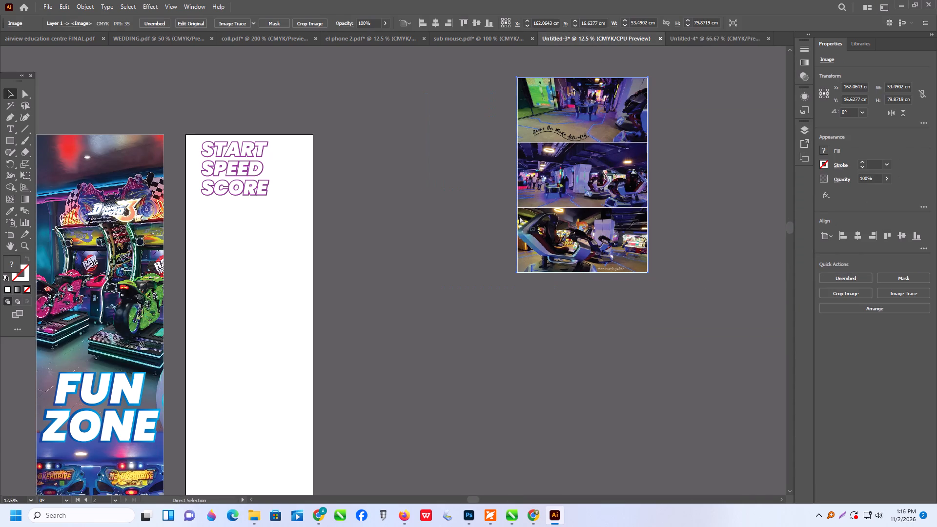
Paste the arcade poster, align it to the second artboard's left and top edges, and scale it proportionally to about 51.6 by 73.1 cm.
key(ctrl+v)
drag(404, 311, 323, 289)
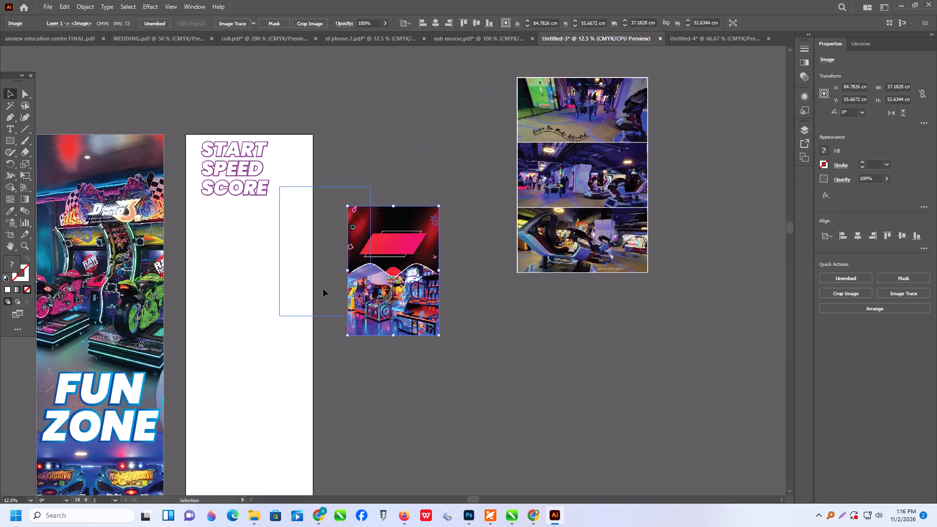
drag(323, 289, 244, 239)
click(843, 237)
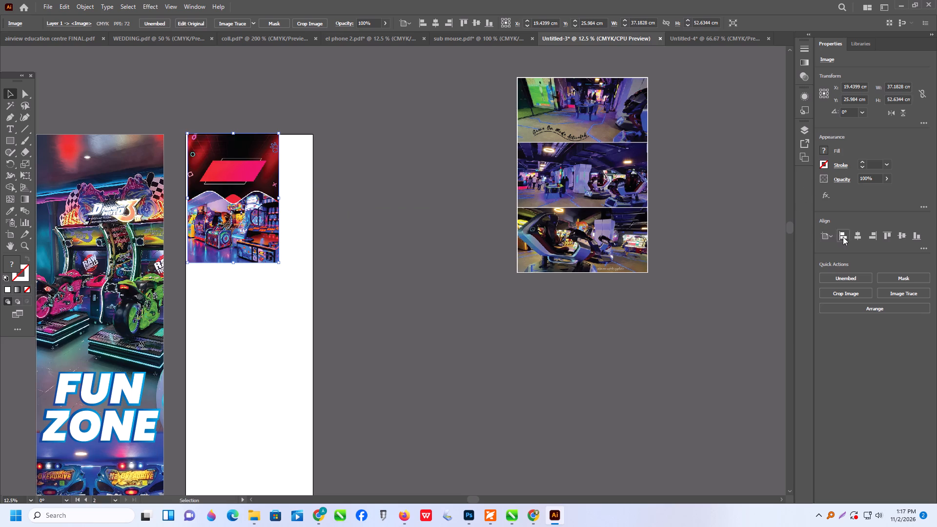
click(889, 232)
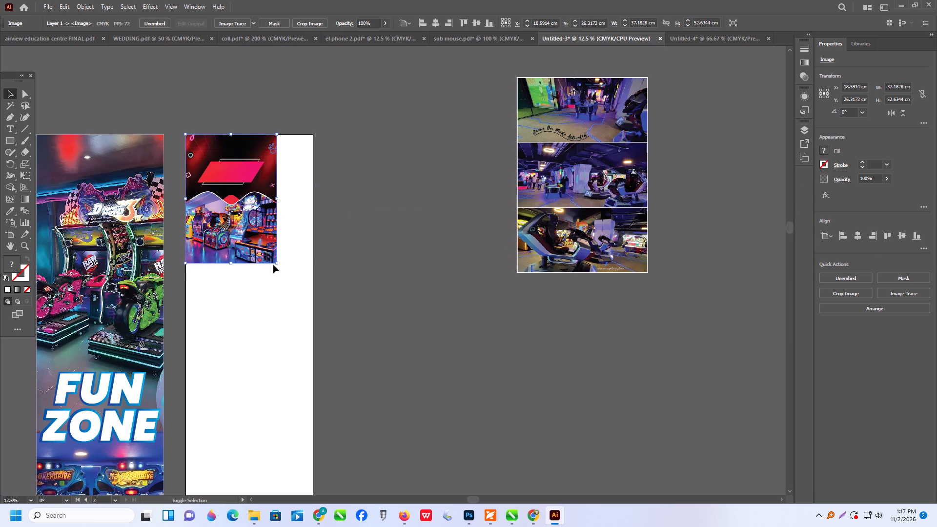
shift+drag(275, 263, 314, 329)
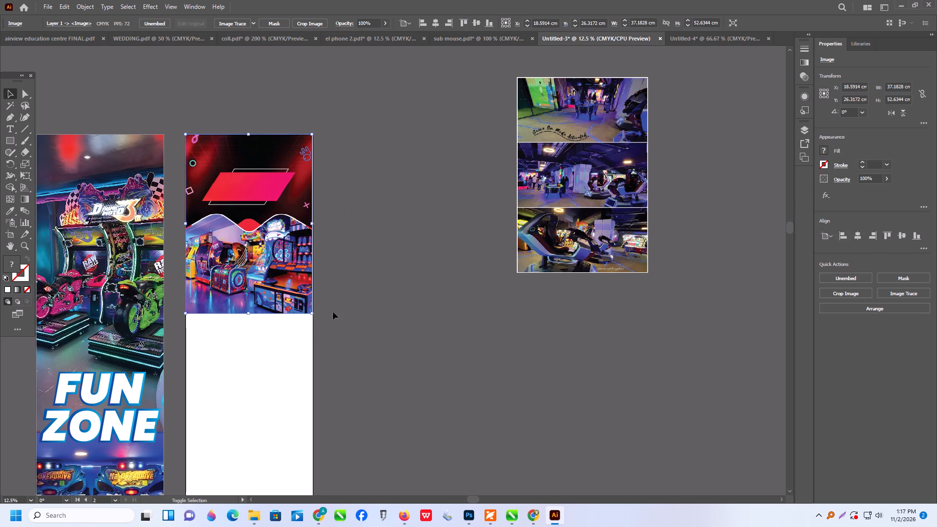
Send the arcade poster behind the START SPEED SCORE lettering.
alt+scroll(236, 288, up, 2)
right_click(241, 284)
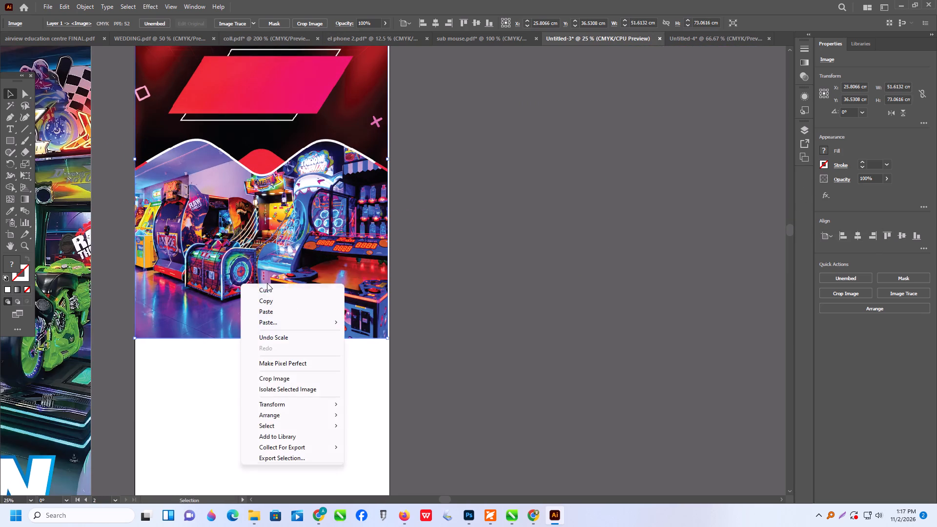
click(281, 416)
click(396, 451)
click(481, 411)
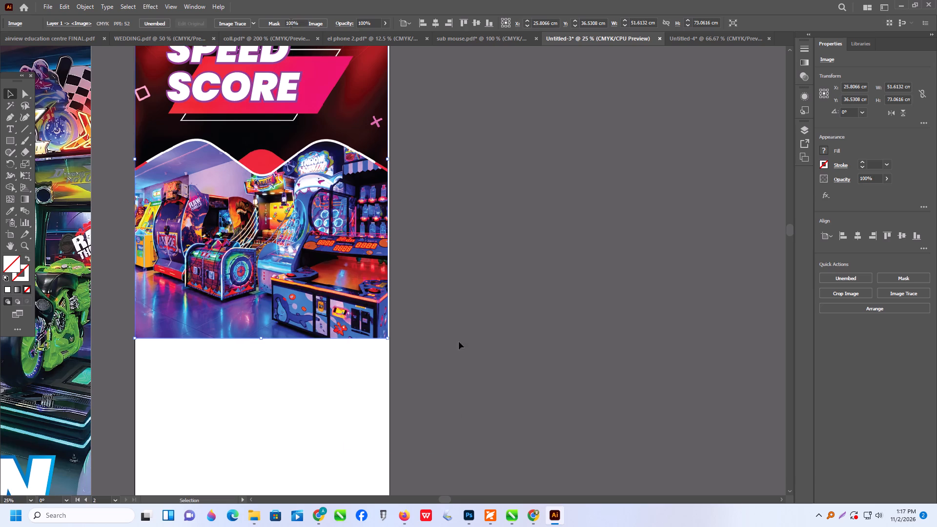
Move the START SPEED SCORE lettering to sit roughly centred across the poster's width, over the pink parallelogram.
scroll(367, 267, up, 15)
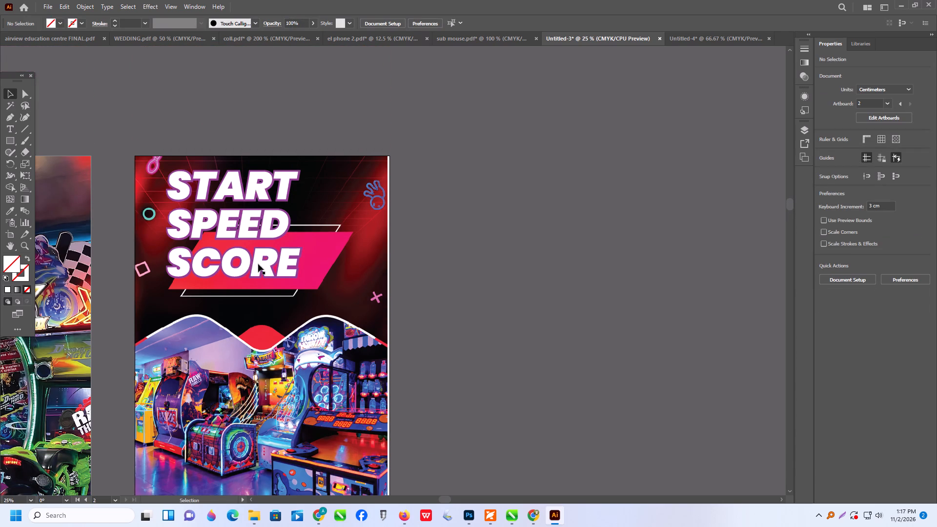
drag(258, 264, 284, 266)
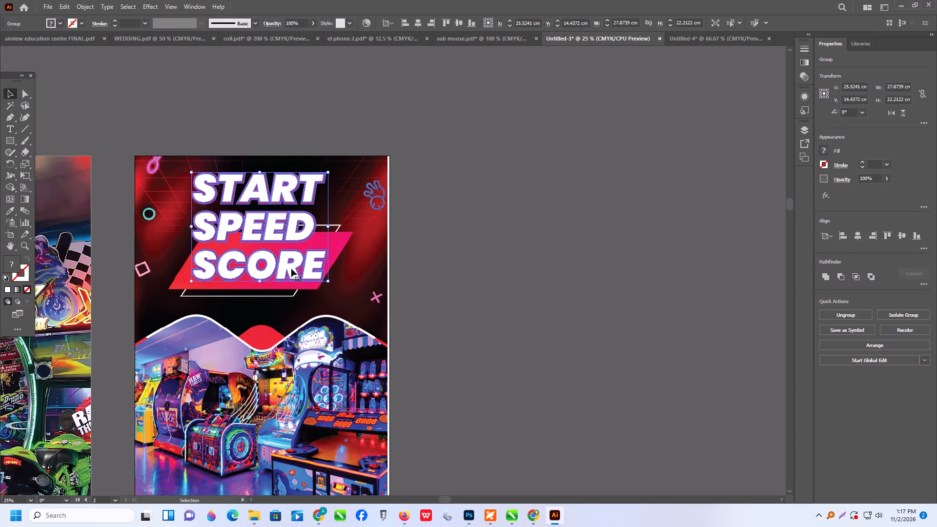
click(291, 269)
click(523, 254)
Move the three-photo collage onto the second artboard, directly beneath the arcade poster.
scroll(526, 252, down, 4)
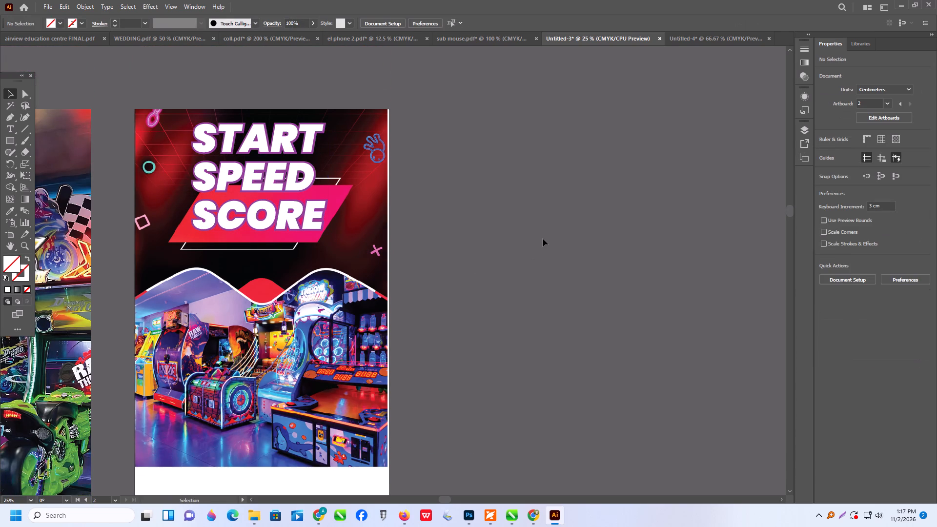
scroll(542, 238, down, 9)
scroll(343, 218, down, 2)
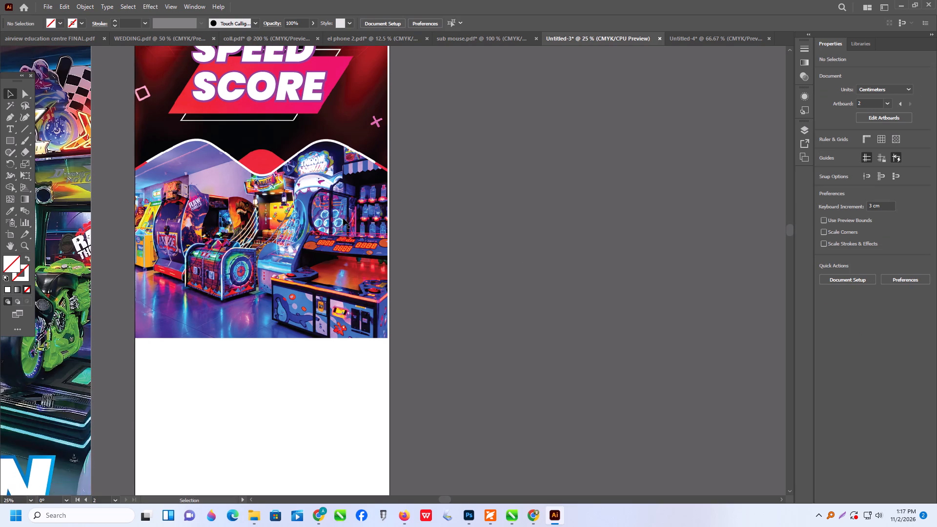
scroll(342, 218, down, 3)
scroll(342, 218, up, 12)
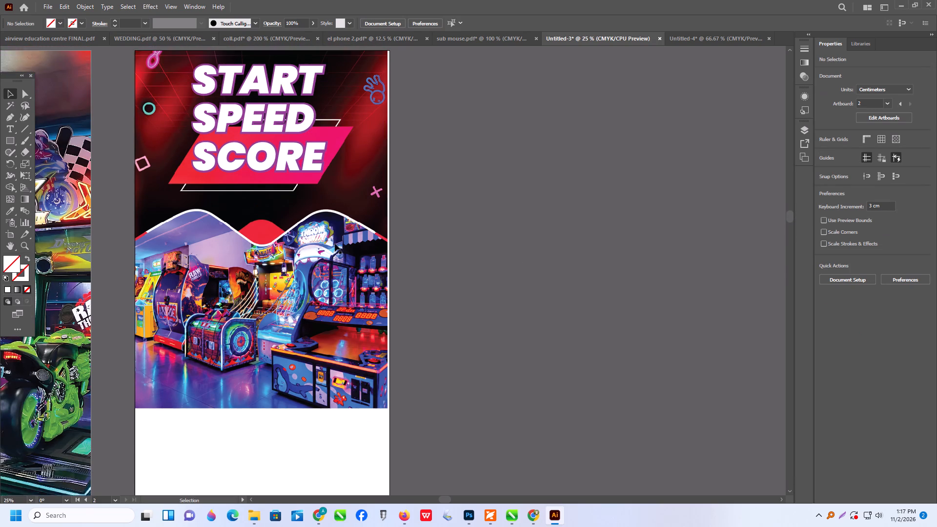
alt+scroll(335, 241, down, 1)
scroll(335, 241, down, 2)
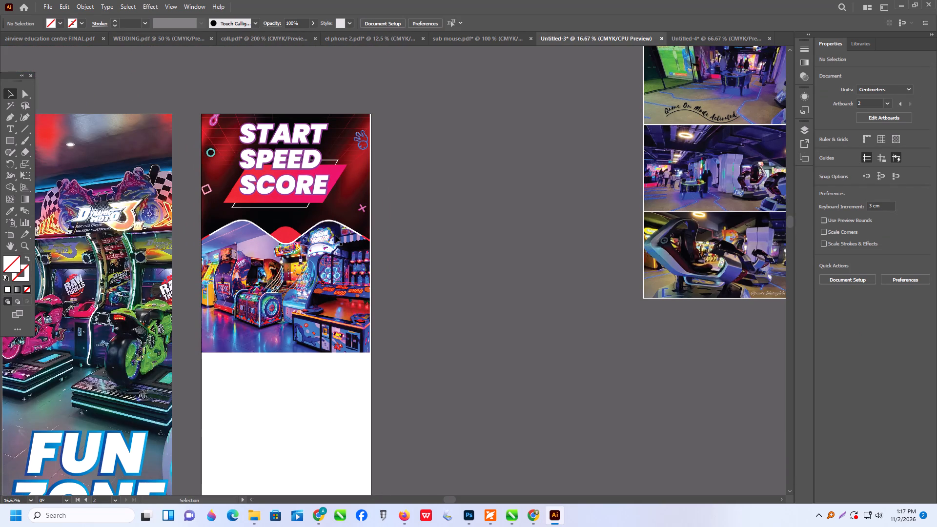
scroll(292, 212, down, 6)
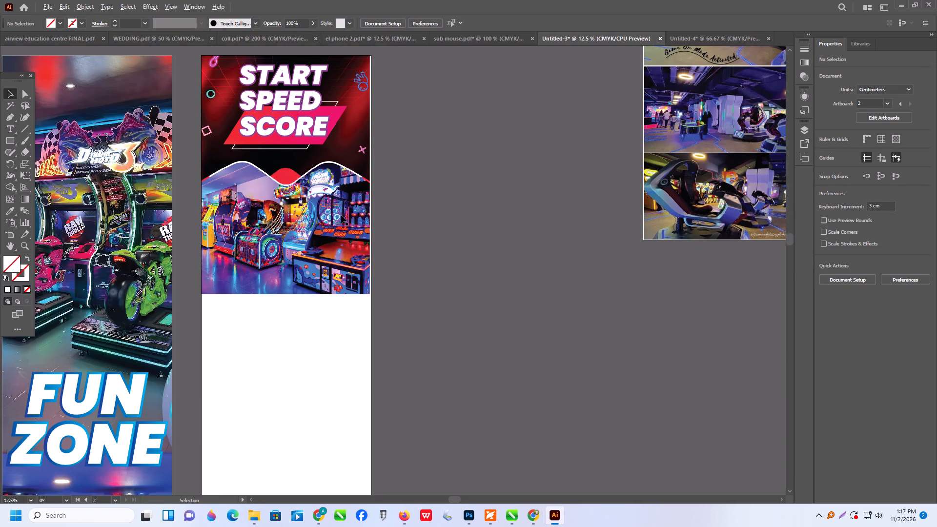
scroll(354, 212, down, 5)
scroll(448, 209, up, 3)
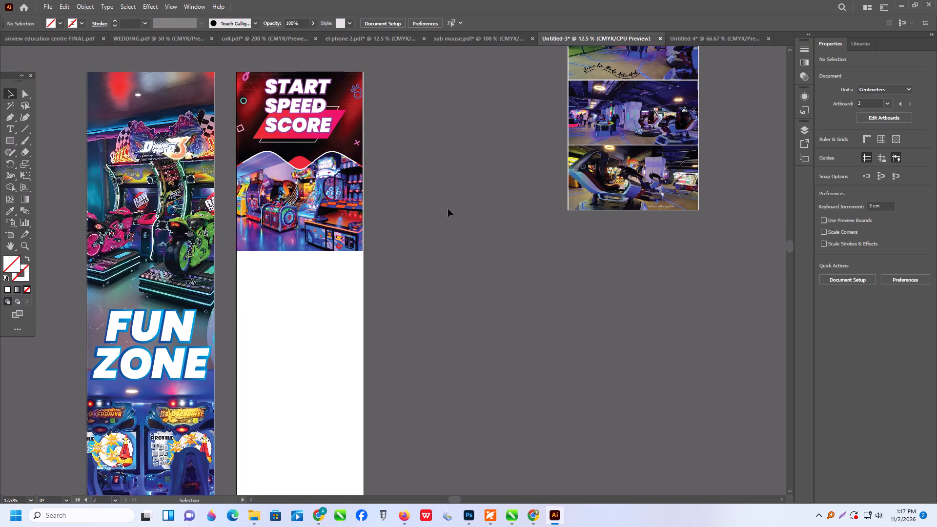
scroll(639, 122, down, 2)
drag(636, 120, 313, 386)
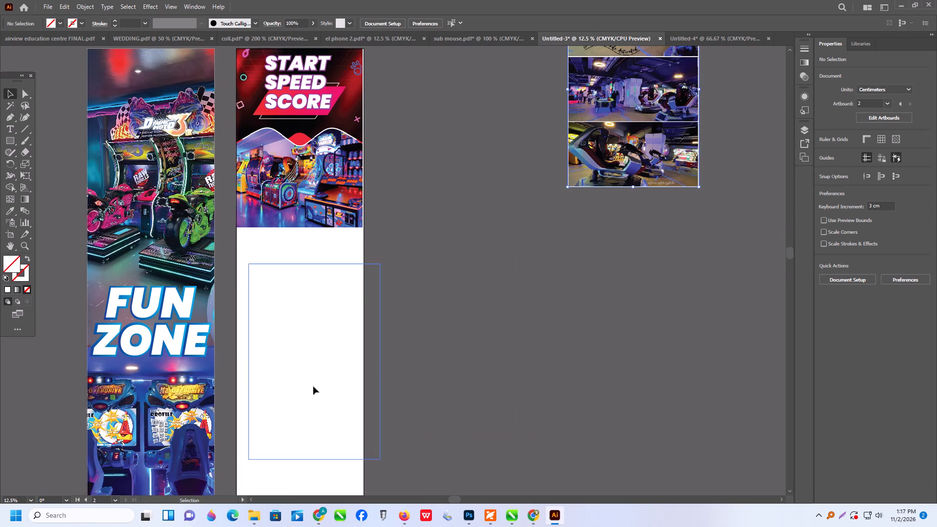
drag(313, 386, 303, 355)
scroll(303, 356, down, 4)
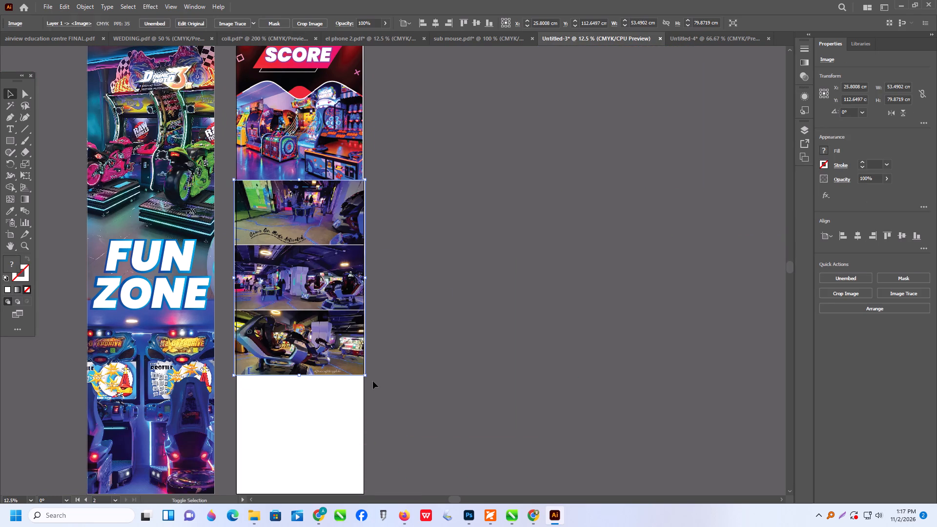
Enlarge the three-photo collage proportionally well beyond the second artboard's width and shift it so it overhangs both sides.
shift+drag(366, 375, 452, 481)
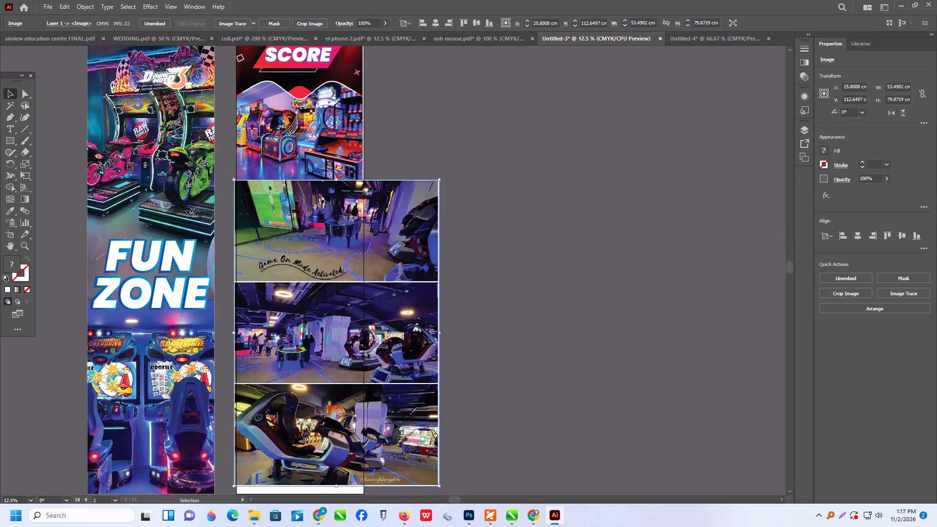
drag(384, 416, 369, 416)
Delete the three-photo collage beneath the arcade poster.
key(Delete)
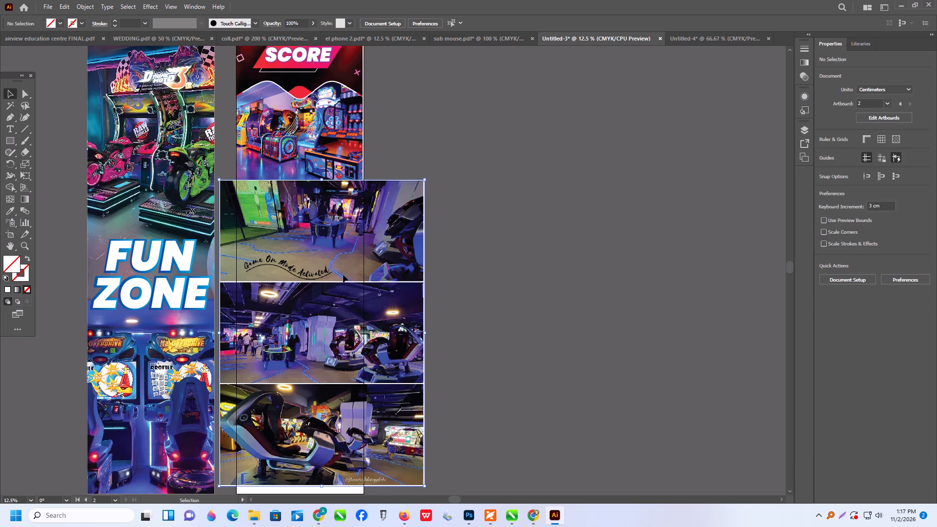
Enlarge the arcade poster proportionally to about 63.2 by 89.4 cm, overhanging both artboard sides, and align its top to the artboard's top edge.
scroll(330, 261, up, 2)
scroll(321, 180, up, 3)
click(313, 234)
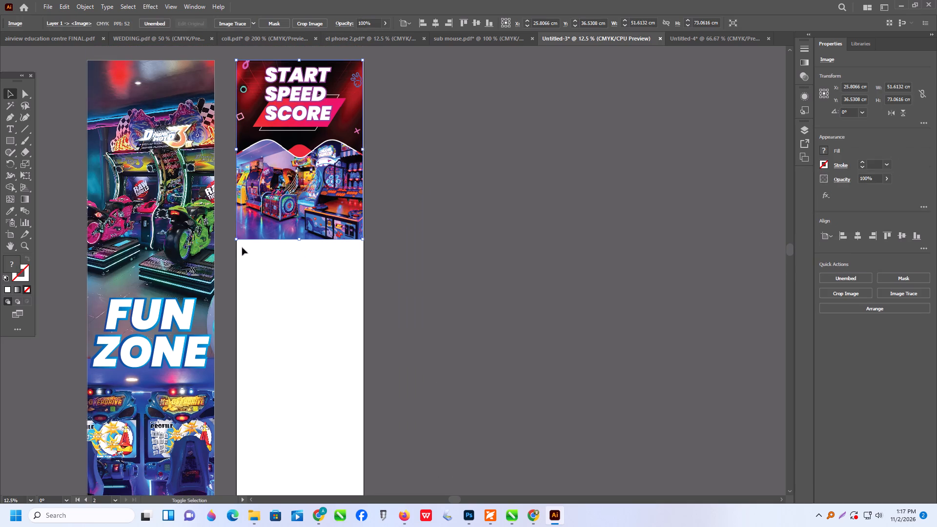
shift+drag(234, 239, 232, 268)
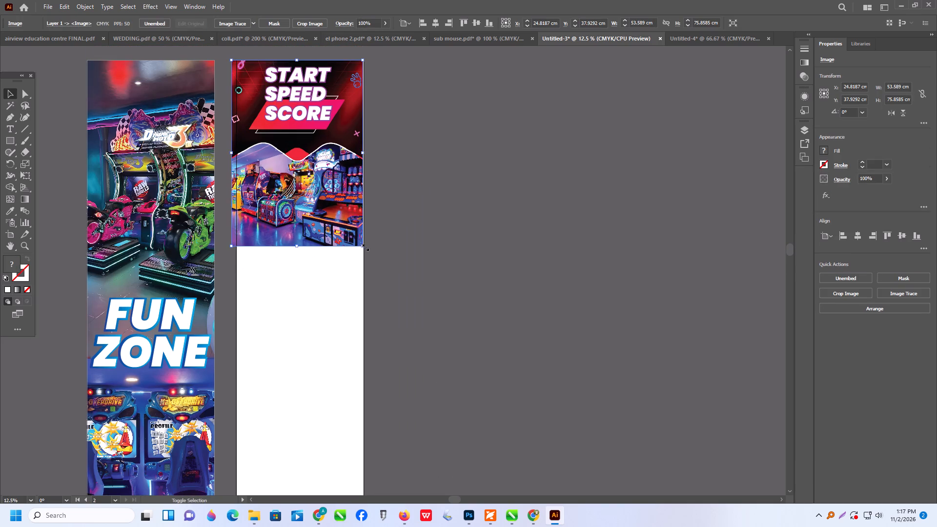
shift+drag(365, 246, 375, 264)
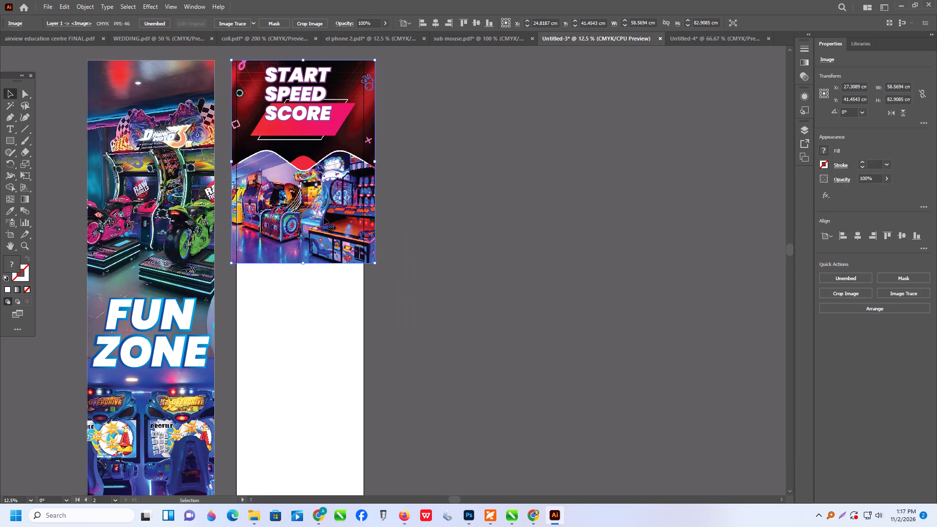
click(323, 217)
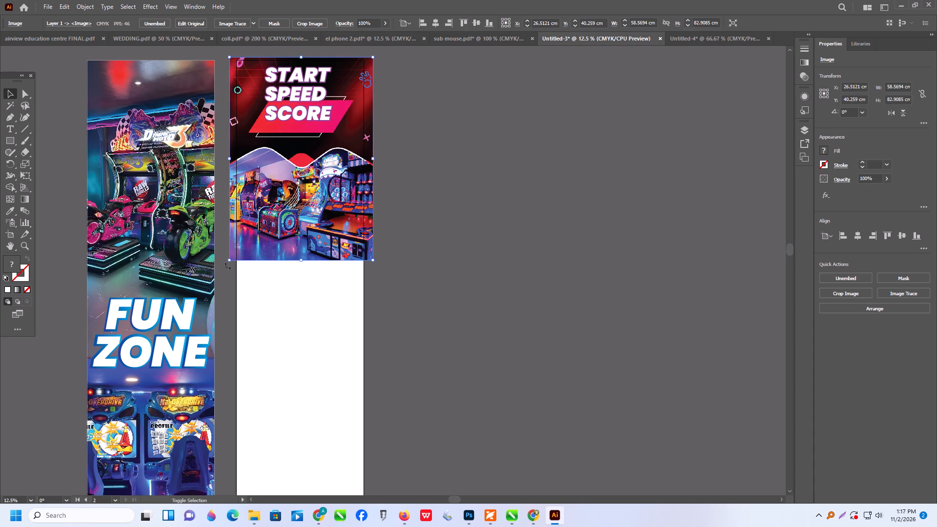
shift+drag(229, 261, 227, 281)
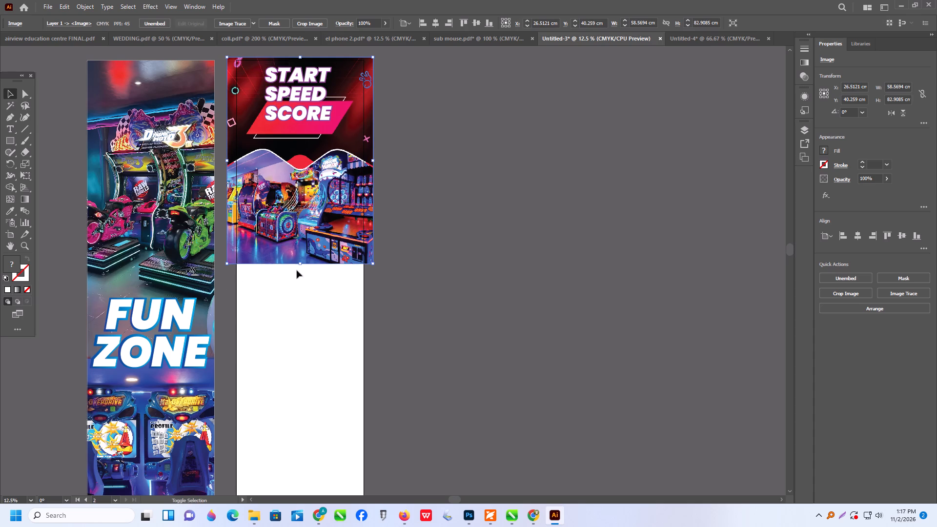
shift+drag(375, 266, 382, 281)
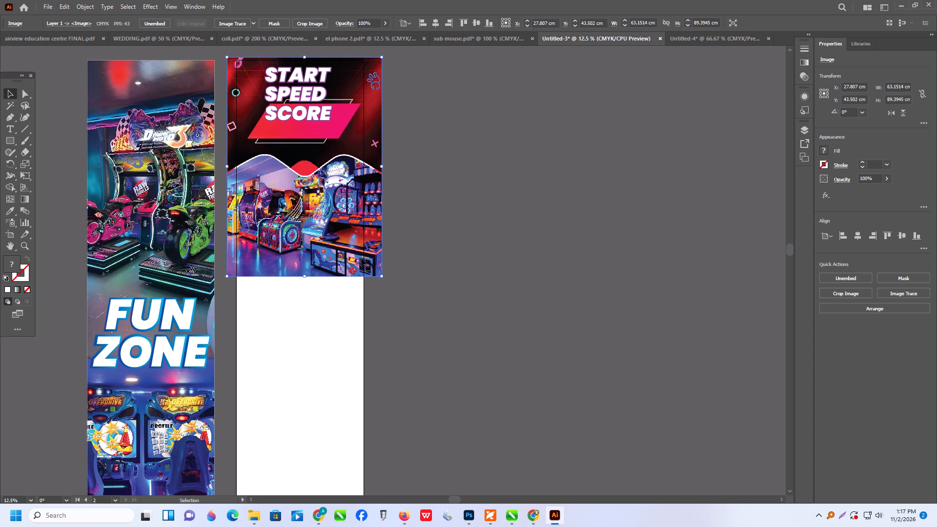
click(886, 235)
click(577, 254)
Move the START SPEED SCORE lettering slightly right and down, roughly centred on the enlarged poster with SCORE over the pink parallelogram.
scroll(536, 248, down, 1)
scroll(384, 249, down, 4)
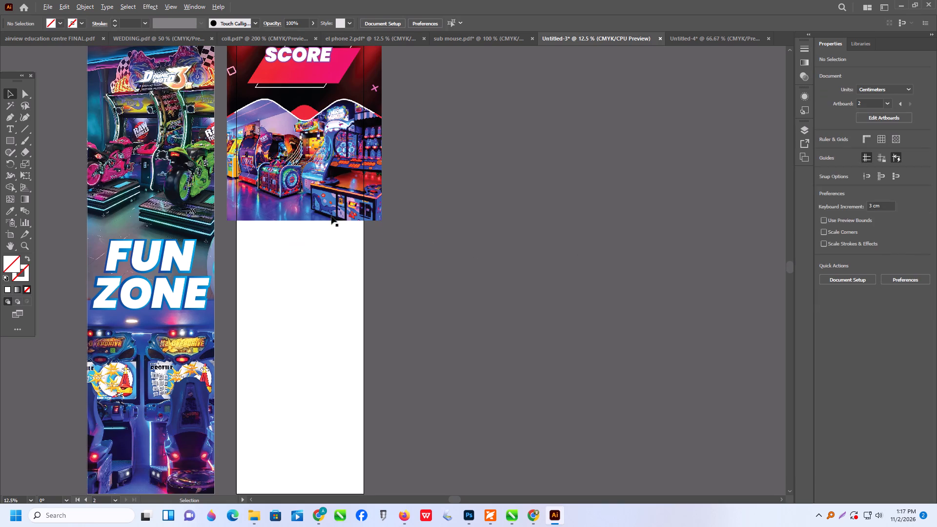
alt+scroll(296, 205, down, 1)
alt+scroll(286, 112, up, 2)
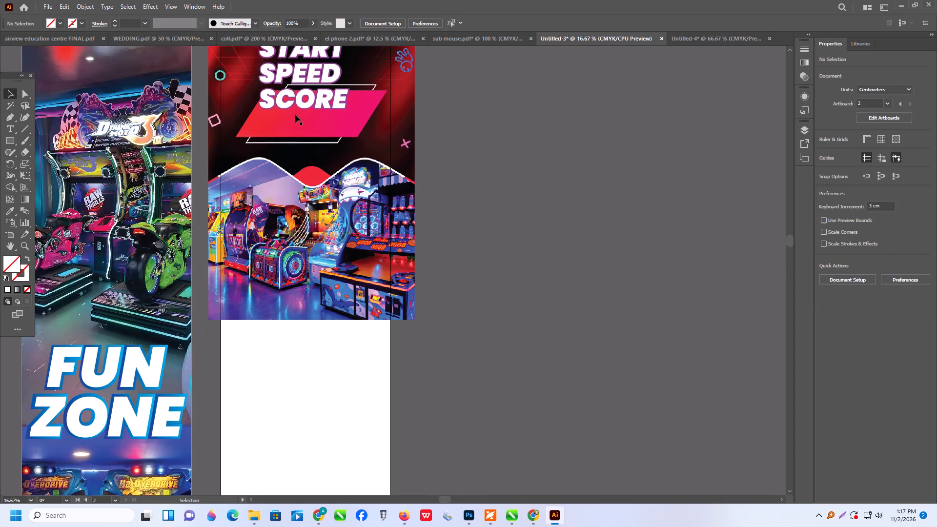
scroll(302, 119, up, 5)
drag(304, 135, 314, 139)
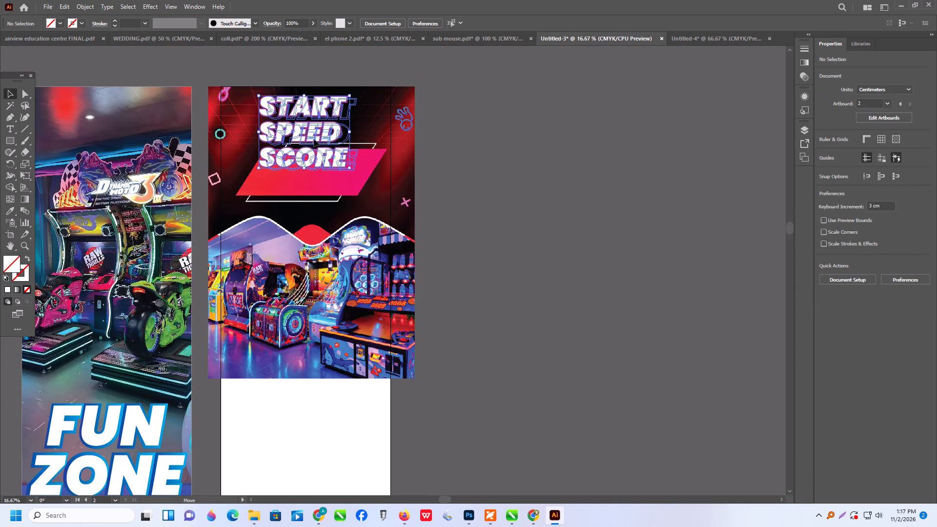
drag(314, 139, 315, 146)
click(520, 151)
scroll(574, 175, down, 3)
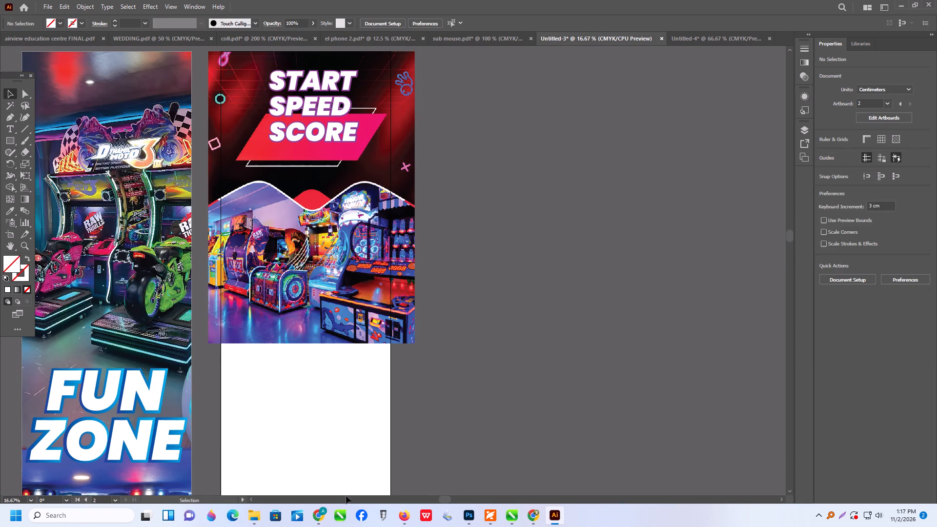